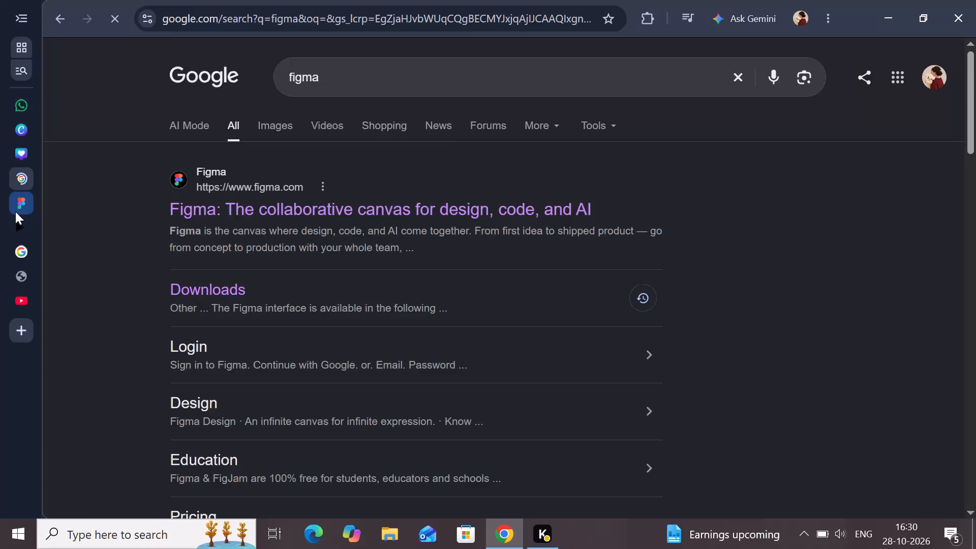
# Switch to the First Project design file in Figma and delete the streaming-app reference screenshot beside the Subscription frames.
pyautogui.click(16, 206)
pyautogui.click(396, 421)
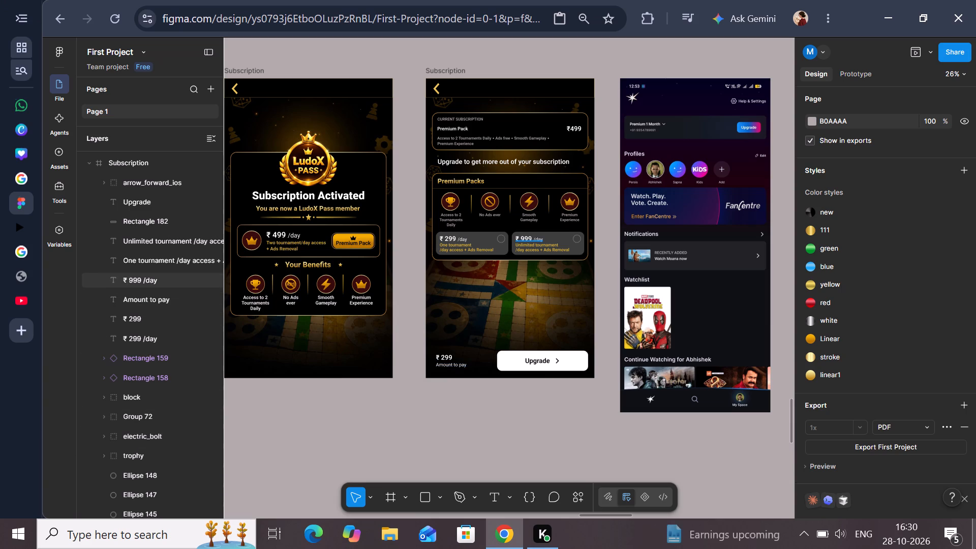
pyautogui.click(711, 132)
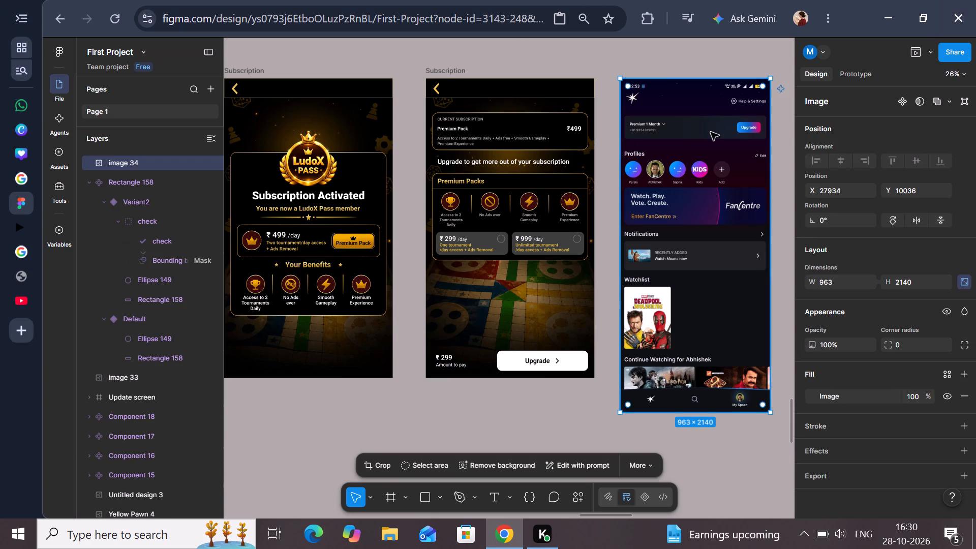
pyautogui.press('BackSpace')
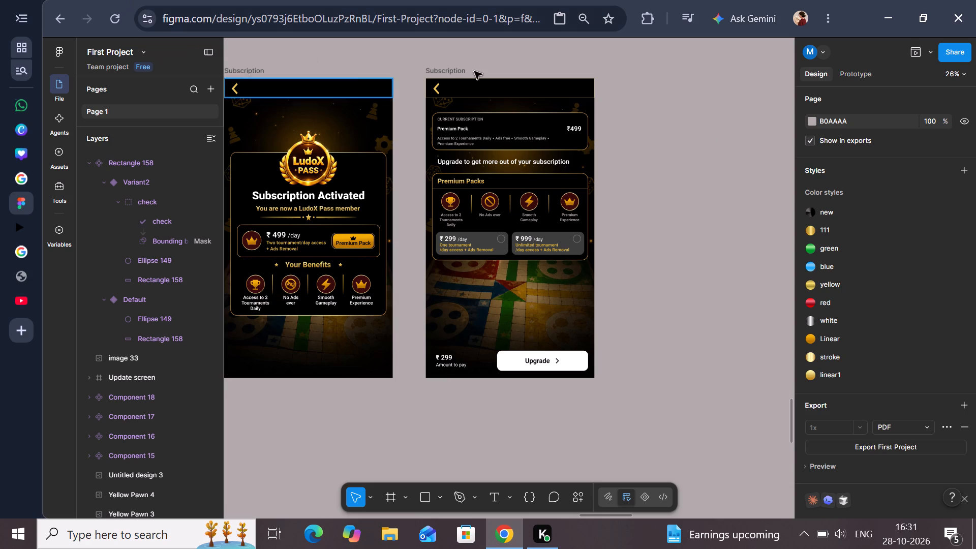
# Look over the game screens from the Subscription frames across to the profile frame.
pyautogui.click(690, 134)
pyautogui.hscroll(1, 629, 159)
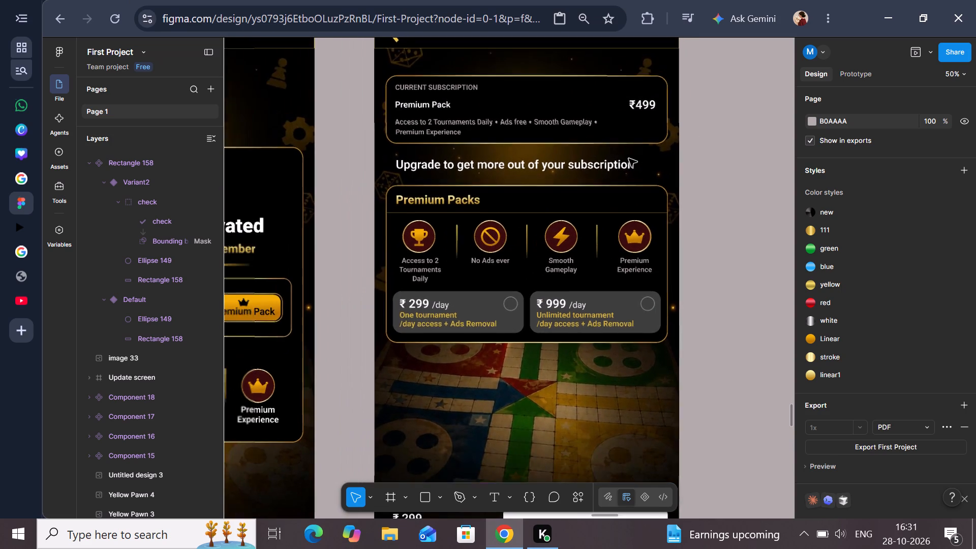
pyautogui.scroll(-1, 629, 159)
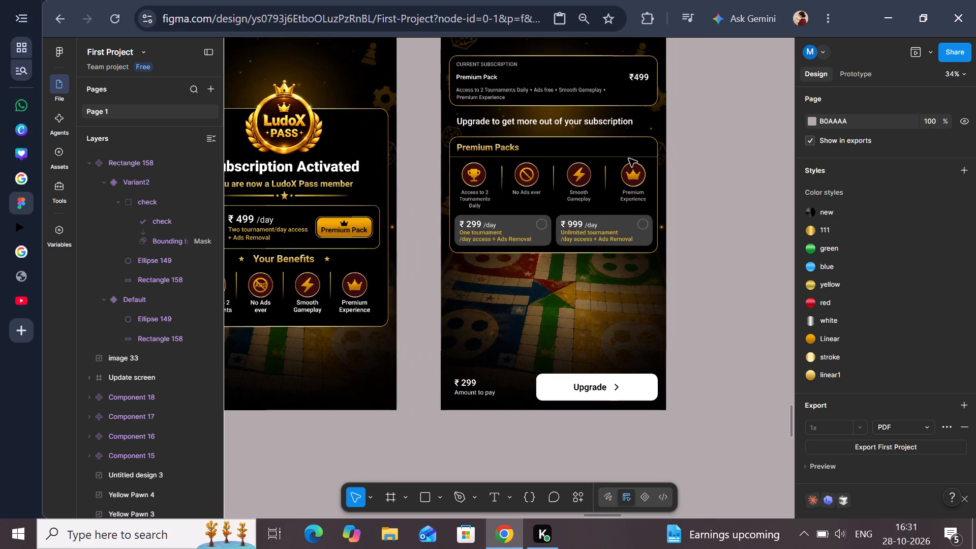
pyautogui.hscroll(1, 629, 159)
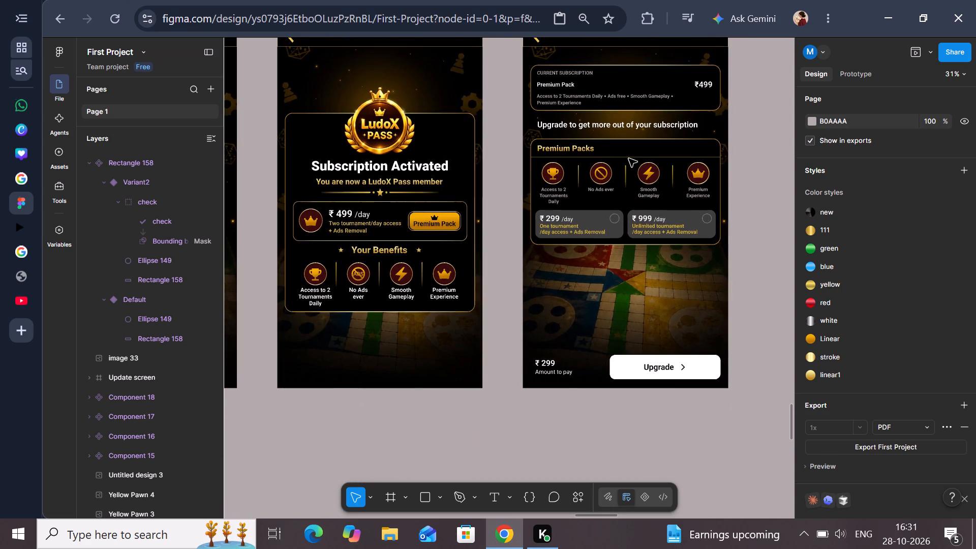
pyautogui.hscroll(1, 629, 159)
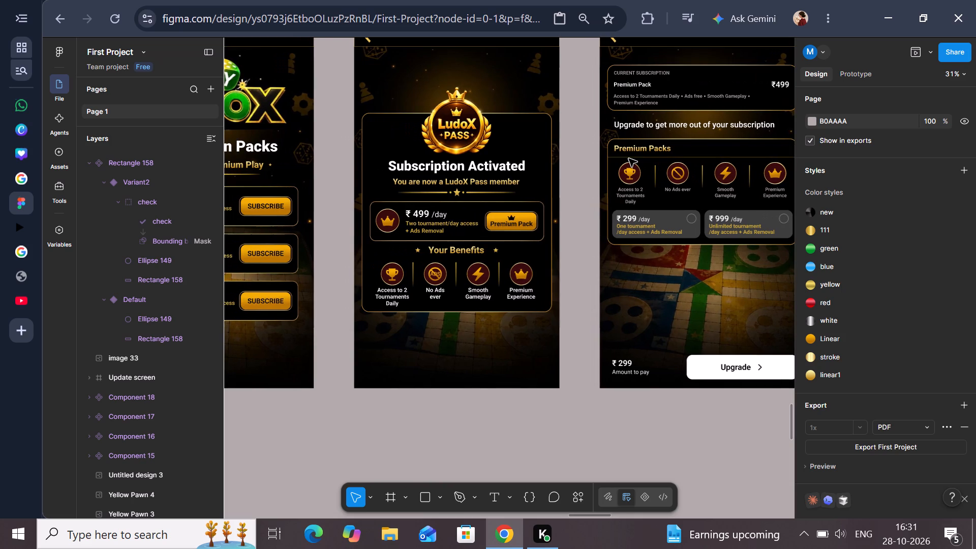
pyautogui.hscroll(1, 522, 239)
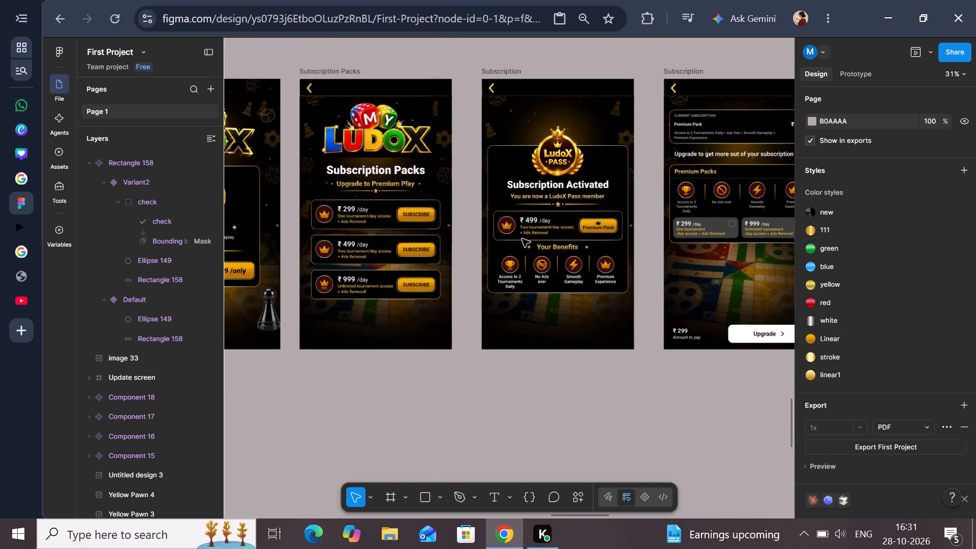
pyautogui.hscroll(1, 522, 239)
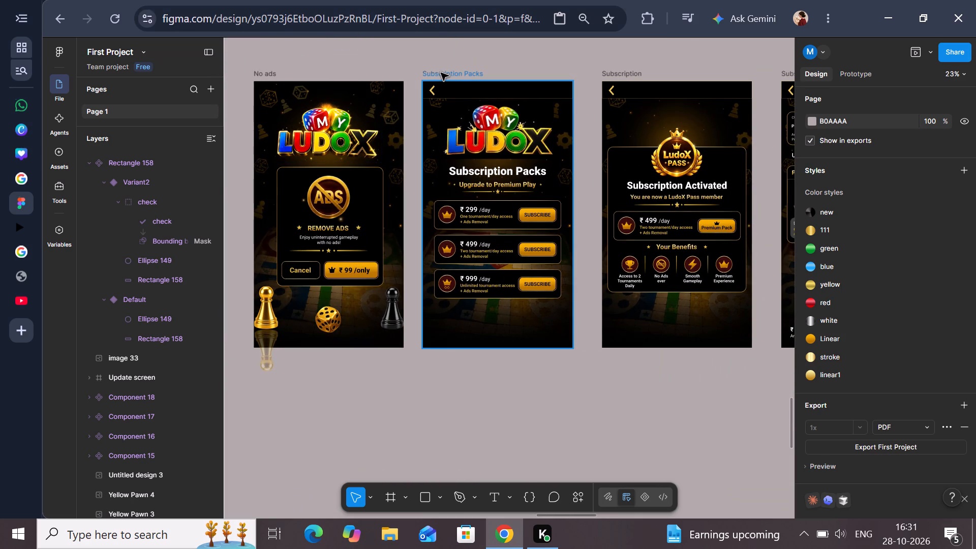
pyautogui.click(482, 49)
pyautogui.hscroll(2, 482, 49)
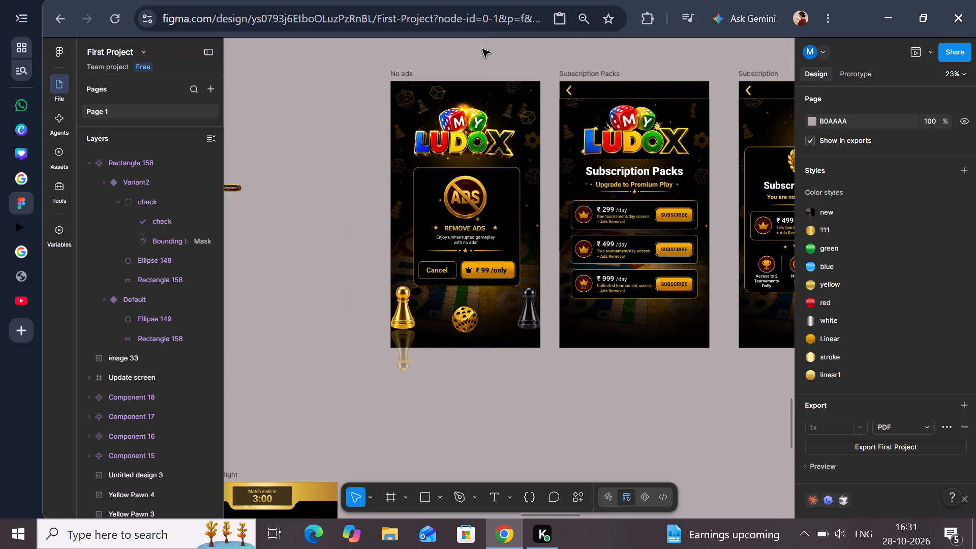
pyautogui.hscroll(1, 482, 49)
pyautogui.hscroll(1, 418, 91)
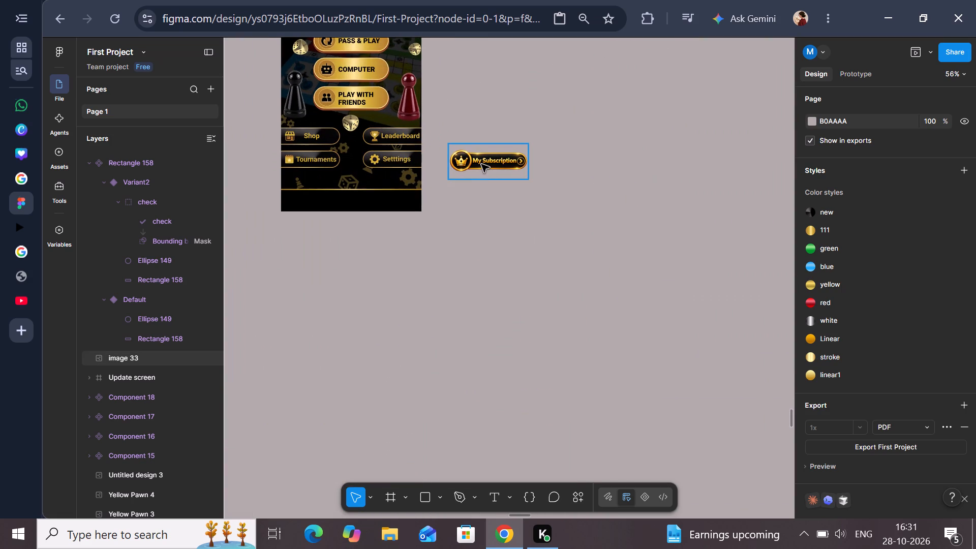
pyautogui.hscroll(5, 481, 164)
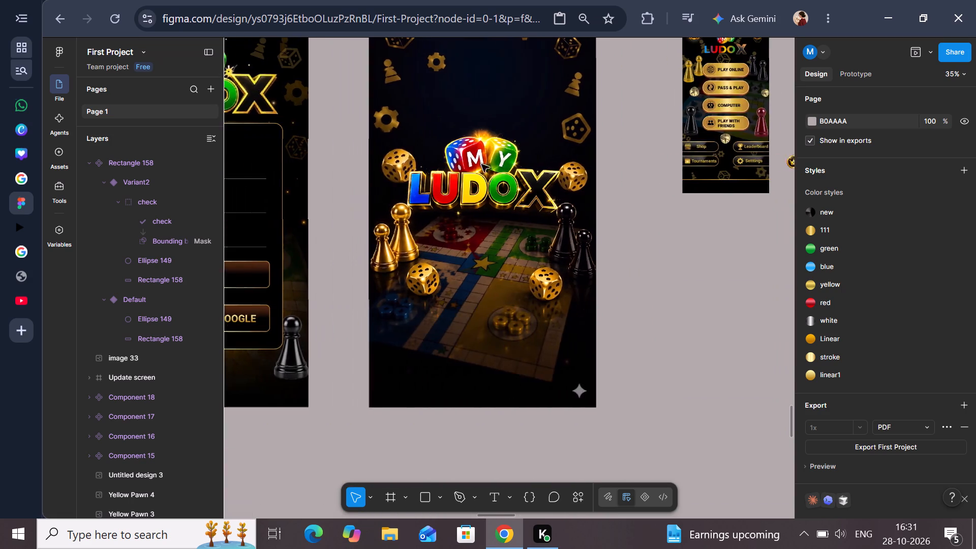
pyautogui.hscroll(12, 481, 164)
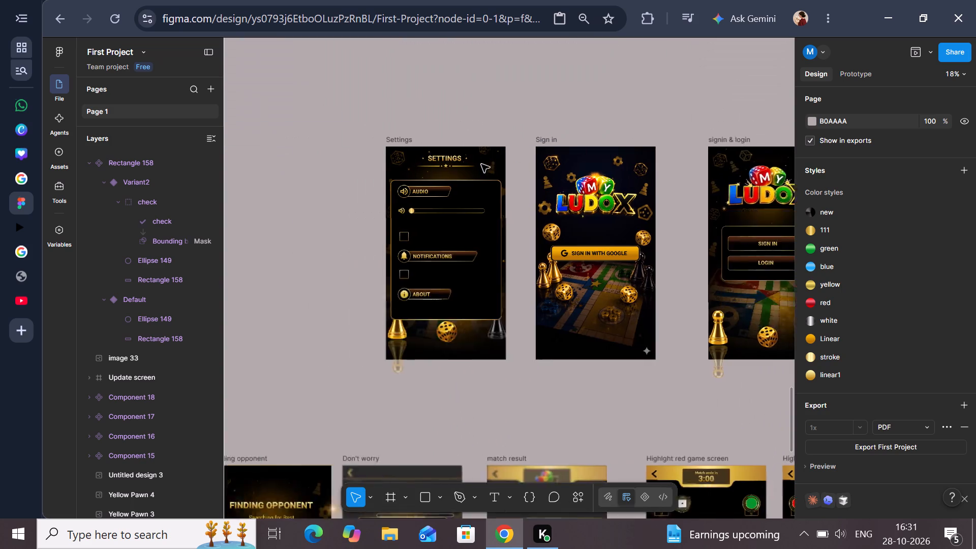
pyautogui.hscroll(11, 481, 164)
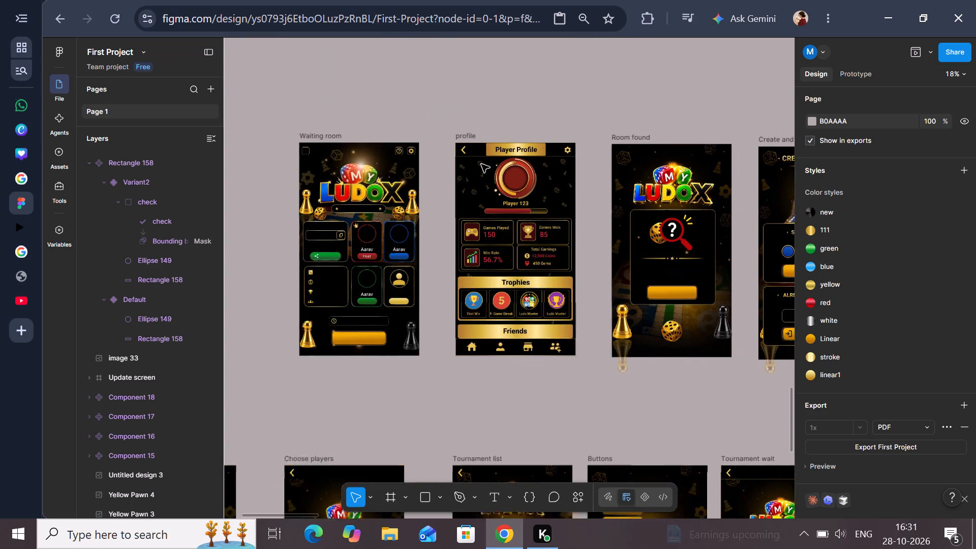
pyautogui.hscroll(1, 481, 164)
pyautogui.scroll(-1, 481, 164)
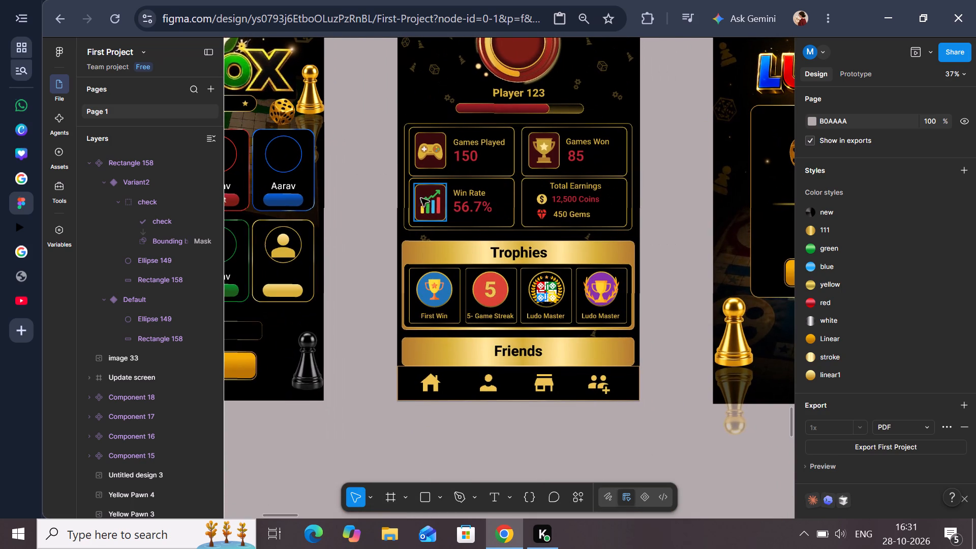
# Delete the large outlined rectangle enclosing the four statistics cards in the profile frame.
pyautogui.moveTo(388, 179); pyautogui.dragTo(542, 226)
pyautogui.click(718, 200)
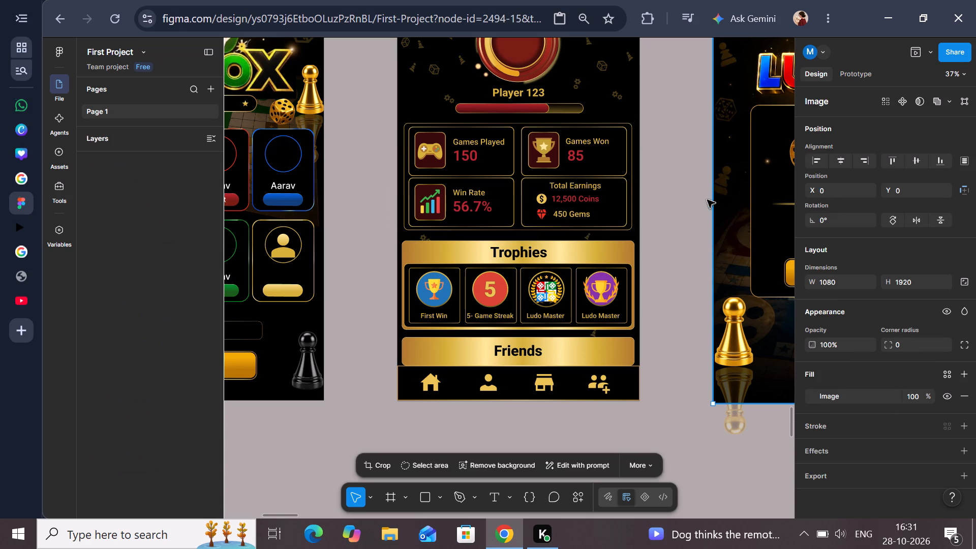
pyautogui.hscroll(1, 687, 198)
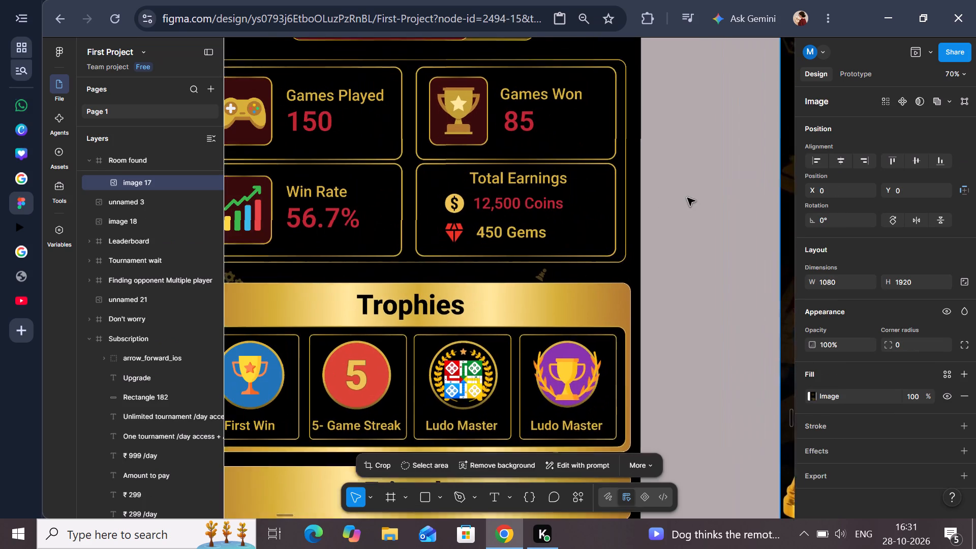
pyautogui.hscroll(1, 687, 198)
pyautogui.click(698, 158)
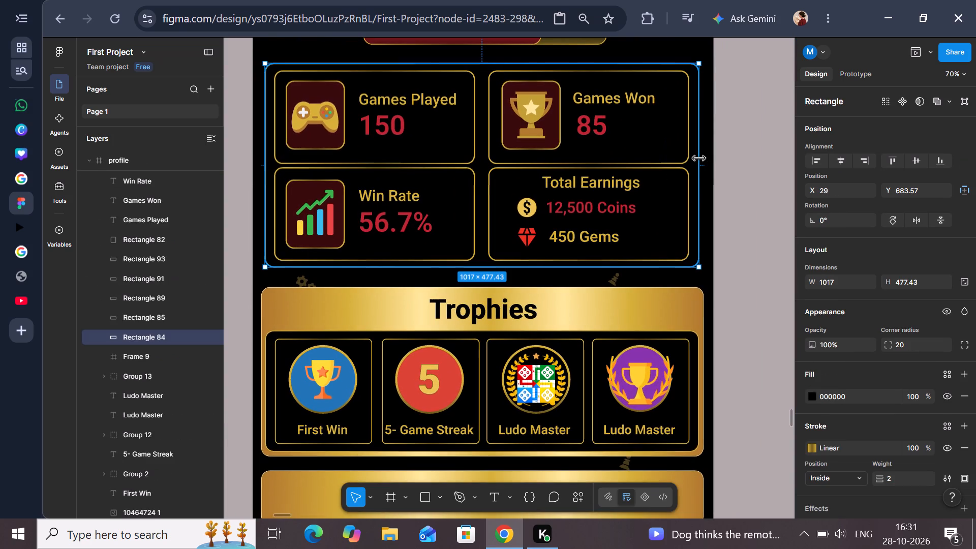
pyautogui.press('BackSpace')
# Move the Win Rate and Total Earnings cards, Trophies, Friends and bottom navigation out of the profile frame onto empty canvas beside the Network Error screen.
pyautogui.hscroll(1, 697, 158)
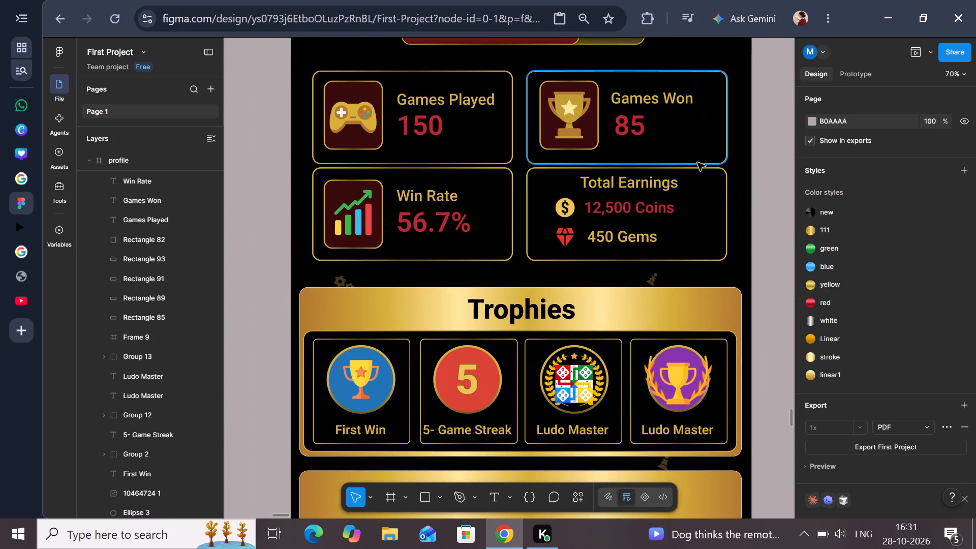
pyautogui.moveTo(434, 168); pyautogui.dragTo(462, 169)
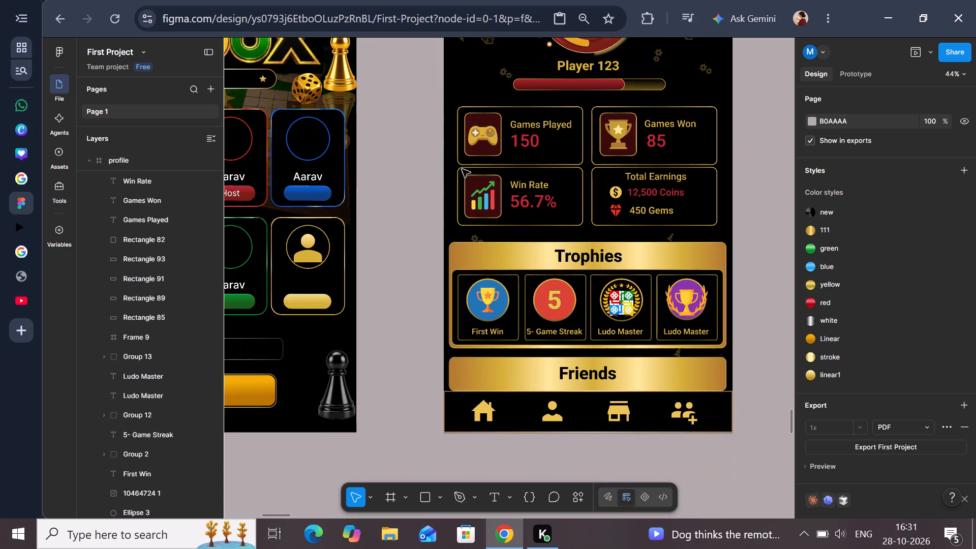
pyautogui.moveTo(462, 169); pyautogui.dragTo(716, 395)
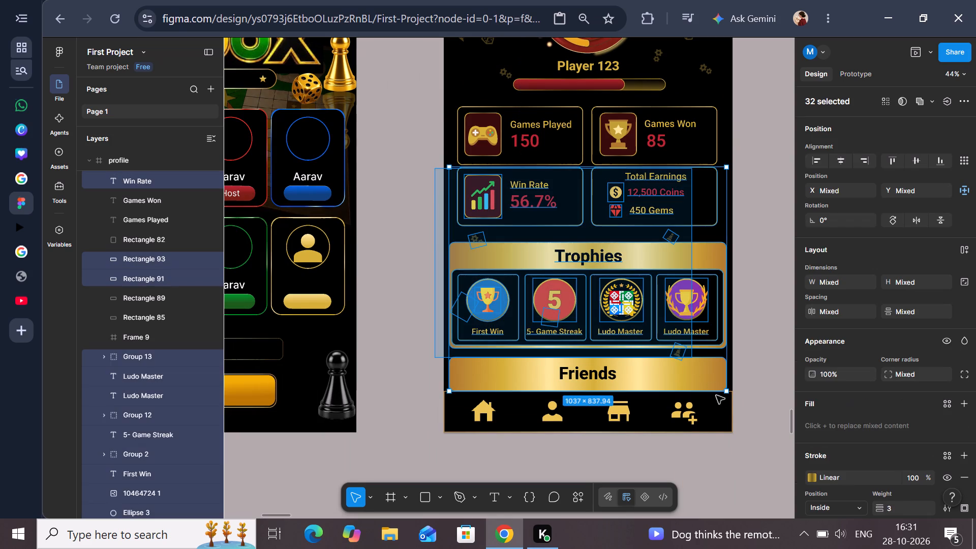
pyautogui.moveTo(716, 395); pyautogui.dragTo(733, 439)
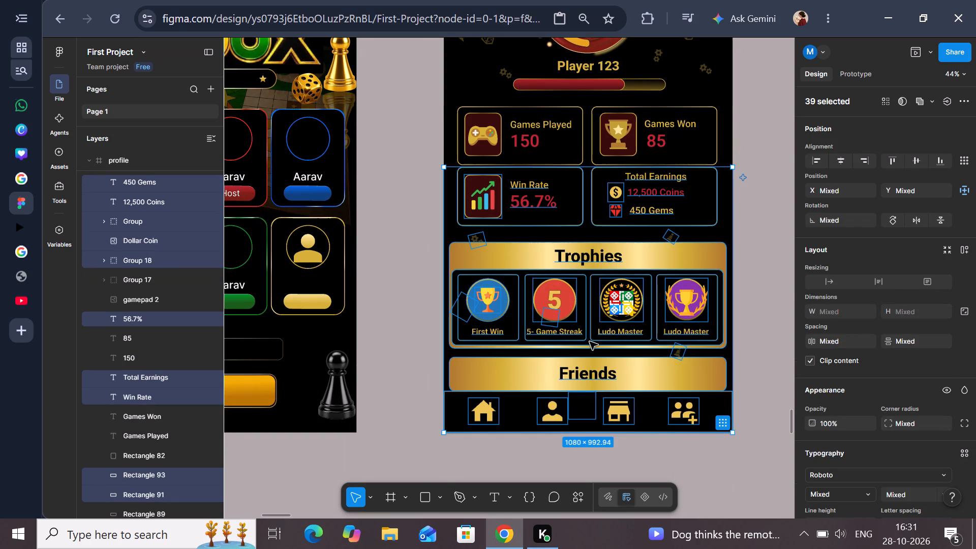
pyautogui.moveTo(589, 342); pyautogui.dragTo(622, 335)
pyautogui.hscroll(-1, 622, 335)
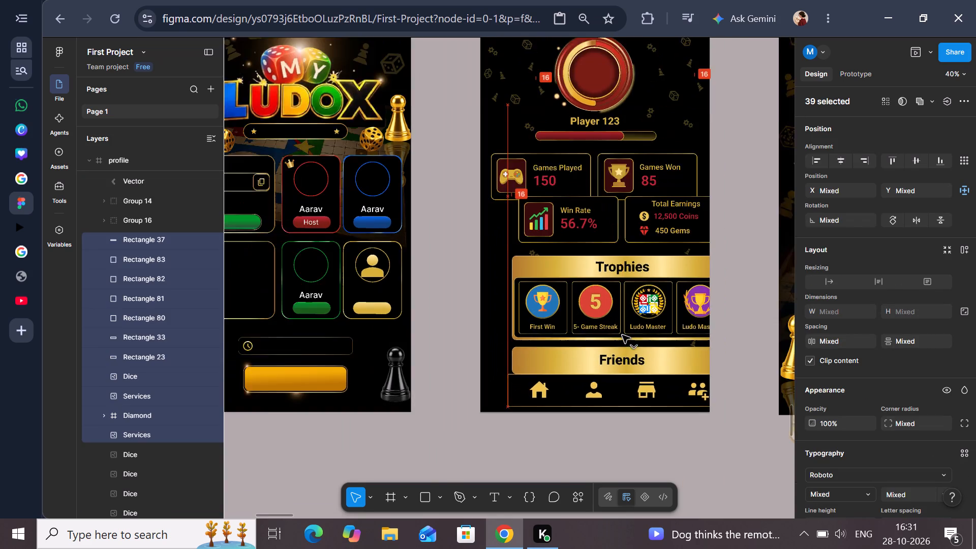
pyautogui.hscroll(-1, 622, 335)
pyautogui.moveTo(622, 335); pyautogui.dragTo(637, 186)
pyautogui.scroll(2, 622, 335)
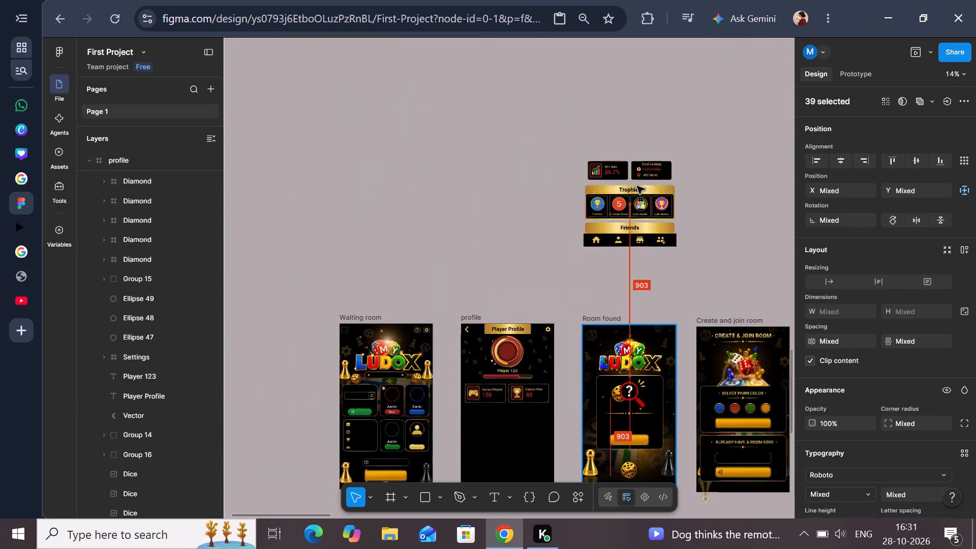
pyautogui.moveTo(637, 186); pyautogui.dragTo(643, 181)
pyautogui.scroll(2, 643, 181)
pyautogui.hscroll(-7, 643, 181)
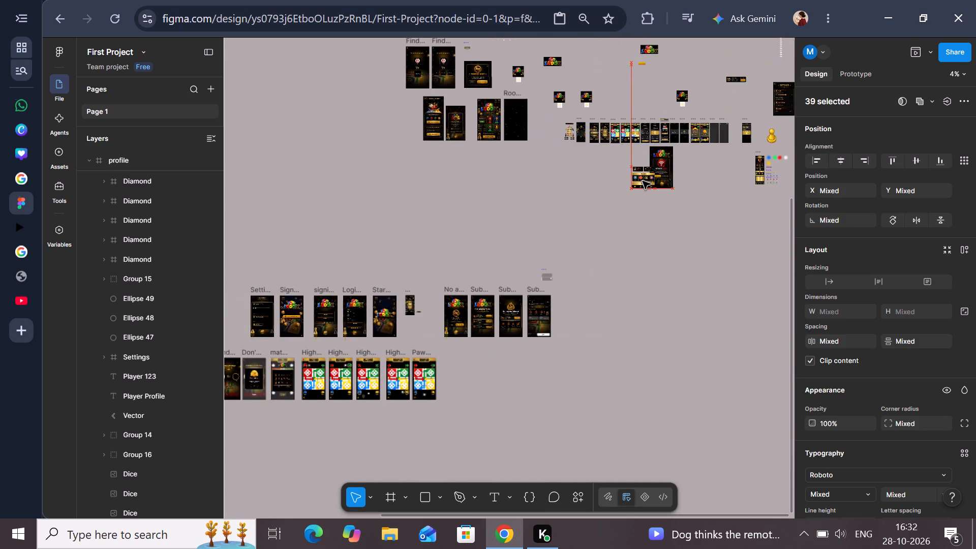
pyautogui.moveTo(643, 181); pyautogui.dragTo(585, 121)
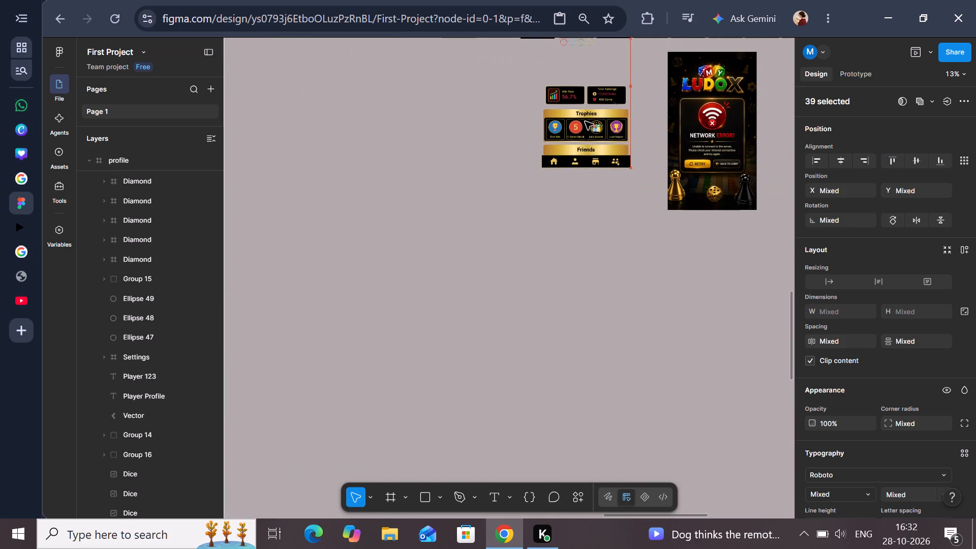
pyautogui.moveTo(585, 121); pyautogui.dragTo(586, 119)
pyautogui.click(595, 344)
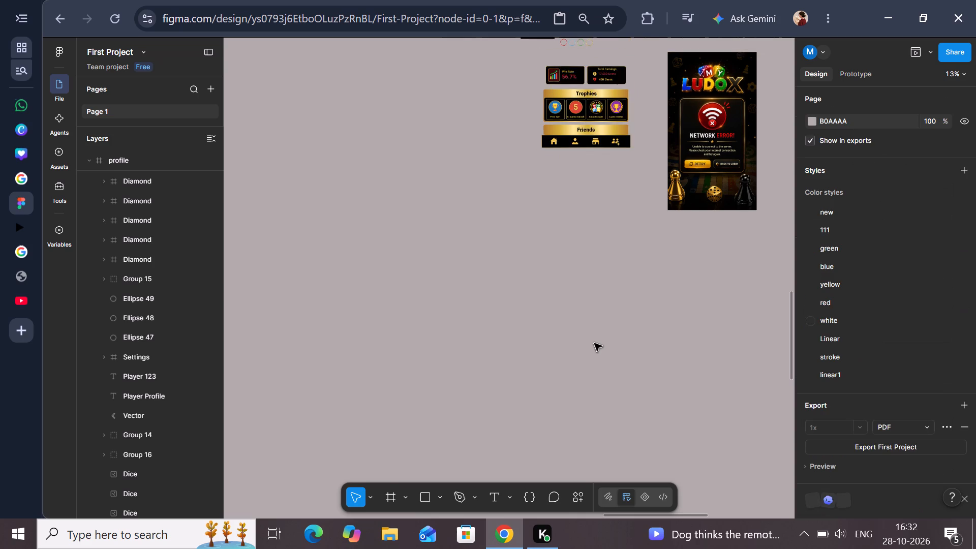
# Apply the orange Linear colour style to the fill of the Player Profile title rectangle in the profile frame.
pyautogui.hscroll(2, 594, 343)
pyautogui.hscroll(4, 409, 325)
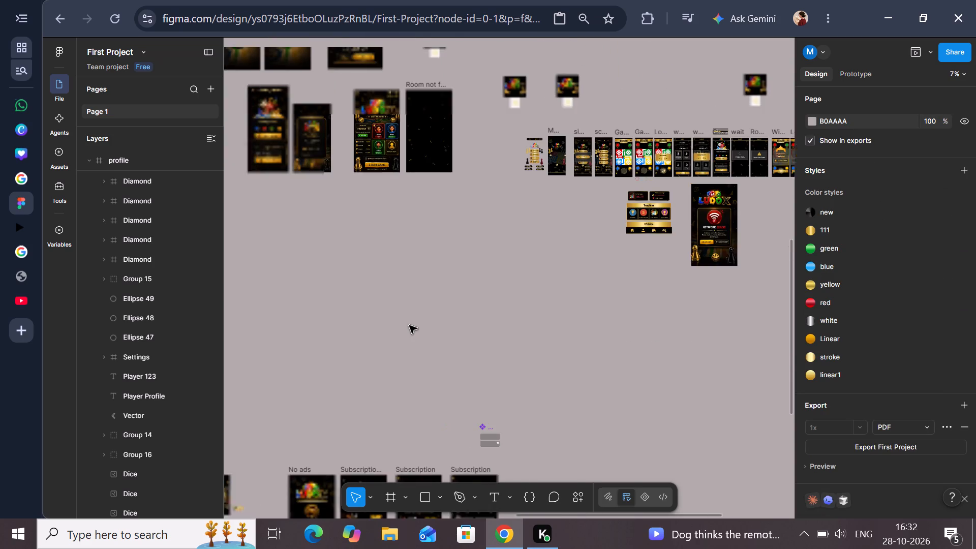
pyautogui.scroll(-3, 409, 325)
pyautogui.hscroll(6, 409, 325)
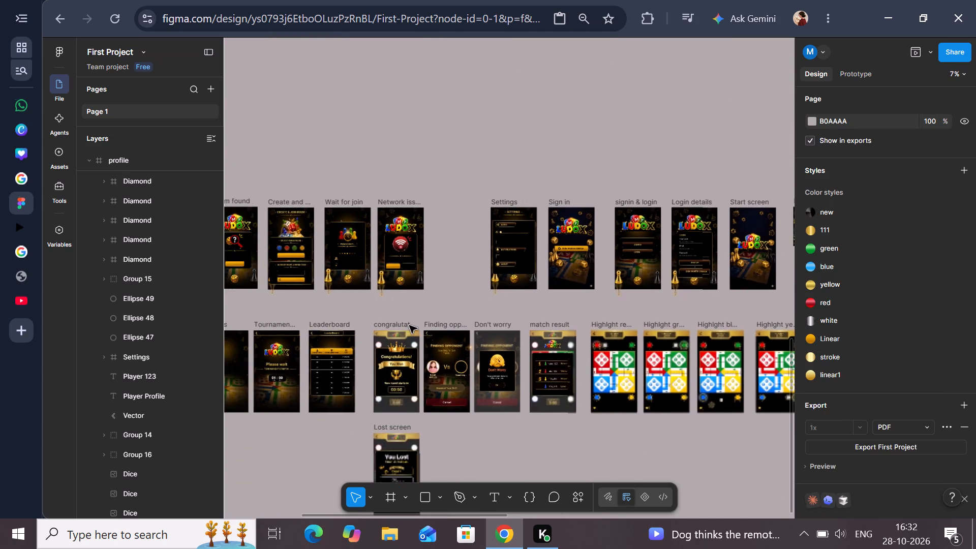
pyautogui.hscroll(2, 409, 325)
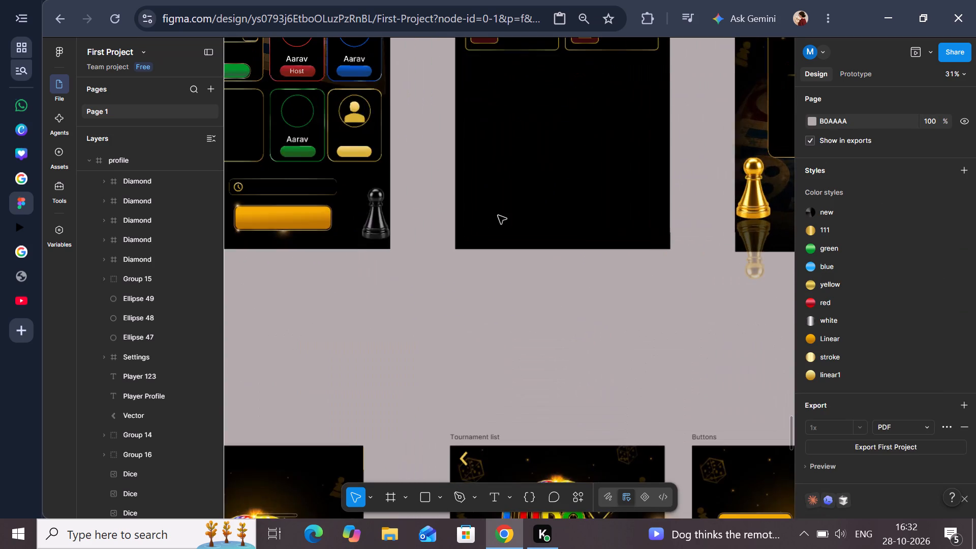
pyautogui.scroll(3, 498, 216)
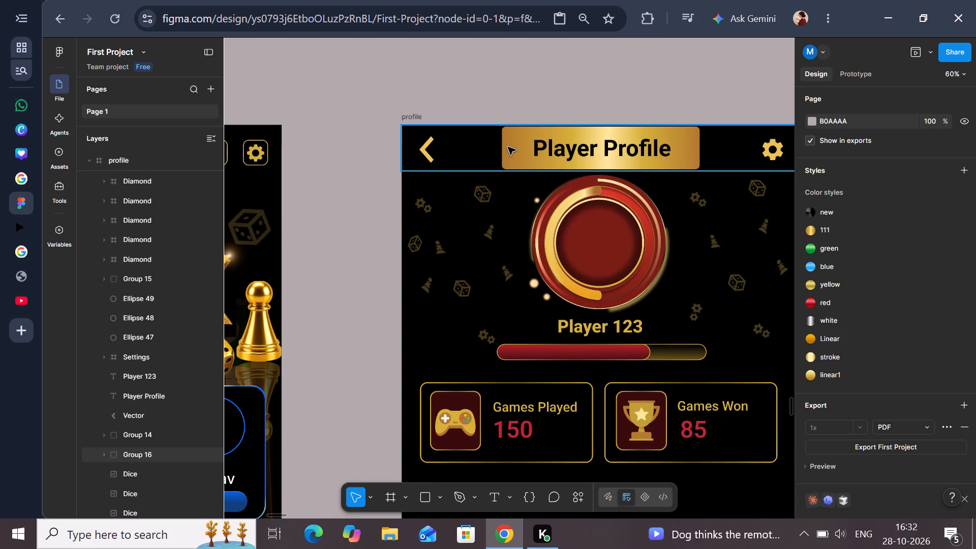
pyautogui.click(508, 147)
pyautogui.doubleClick(508, 147)
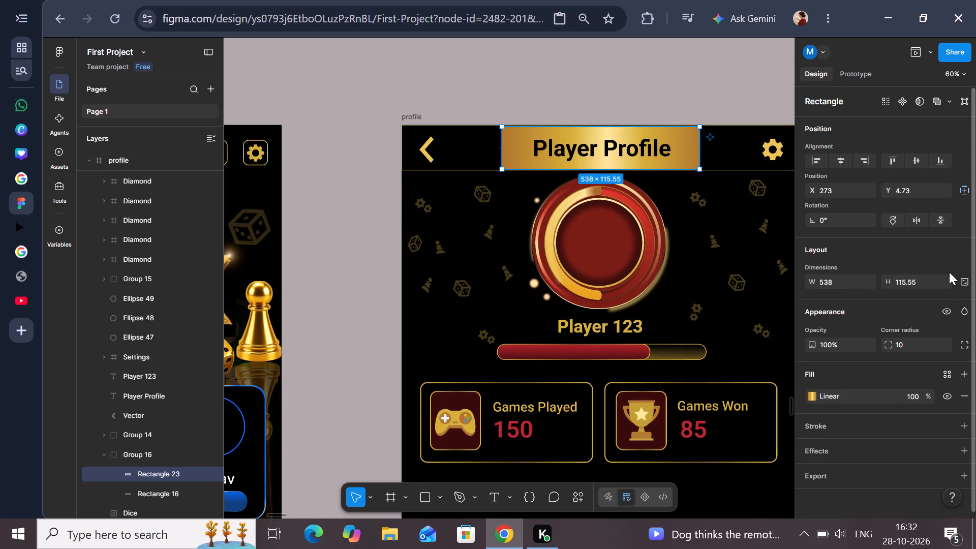
pyautogui.scroll(-1, 947, 278)
pyautogui.click(812, 394)
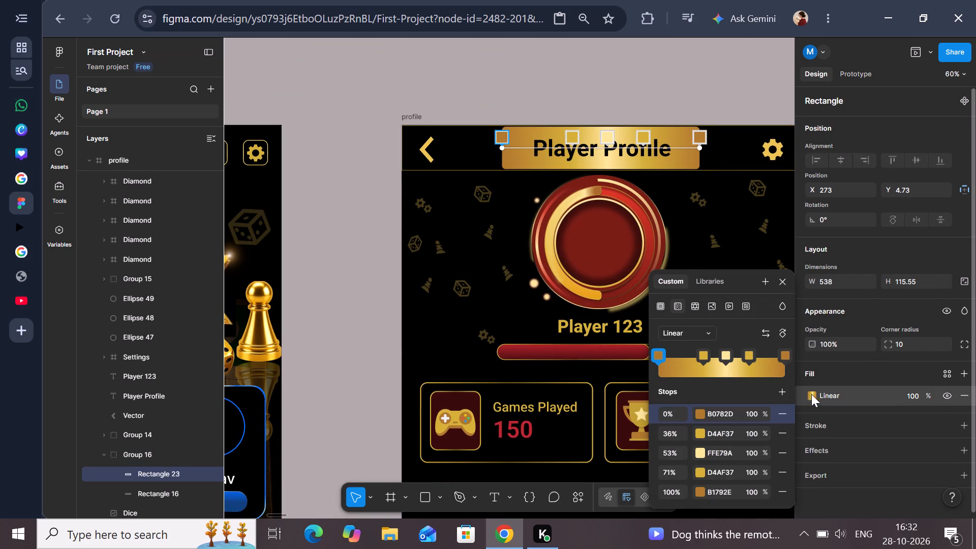
pyautogui.click(710, 280)
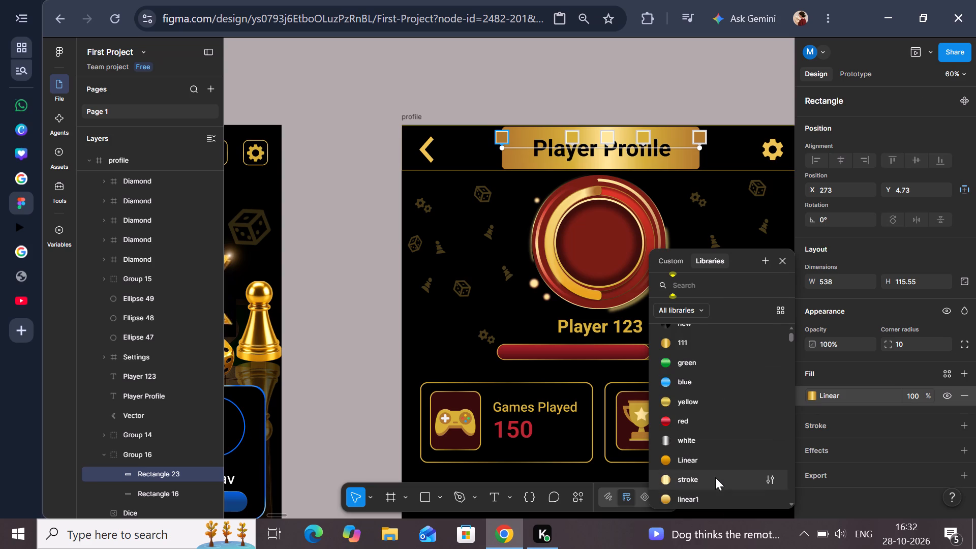
pyautogui.click(708, 466)
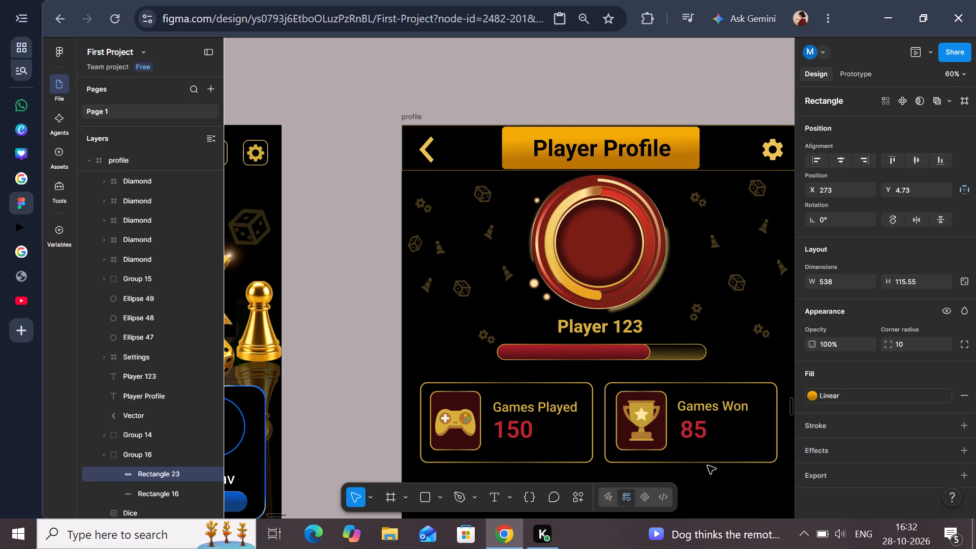
# Apply the "stroke" colour style to the outline of the Games Played card in the profile frame.
pyautogui.scroll(-1, 562, 418)
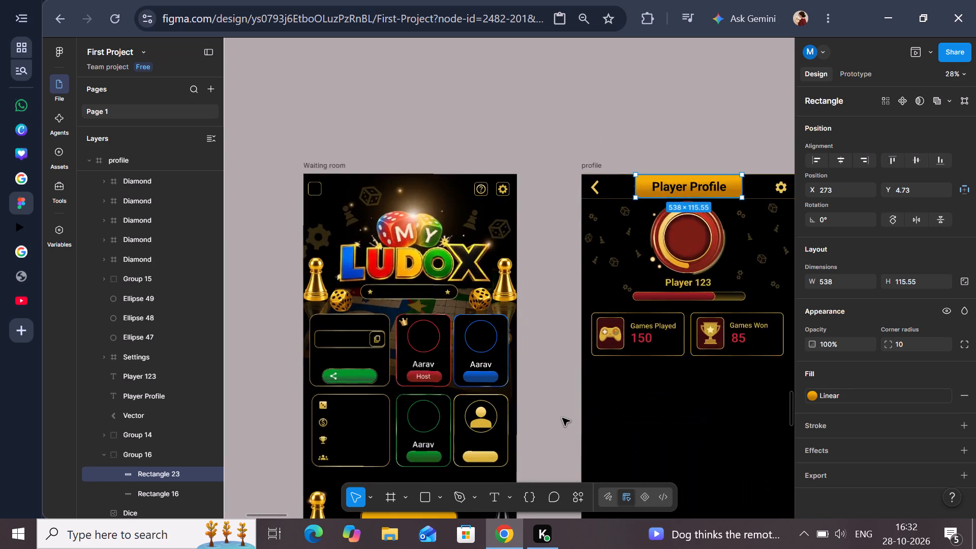
pyautogui.hscroll(-2, 562, 418)
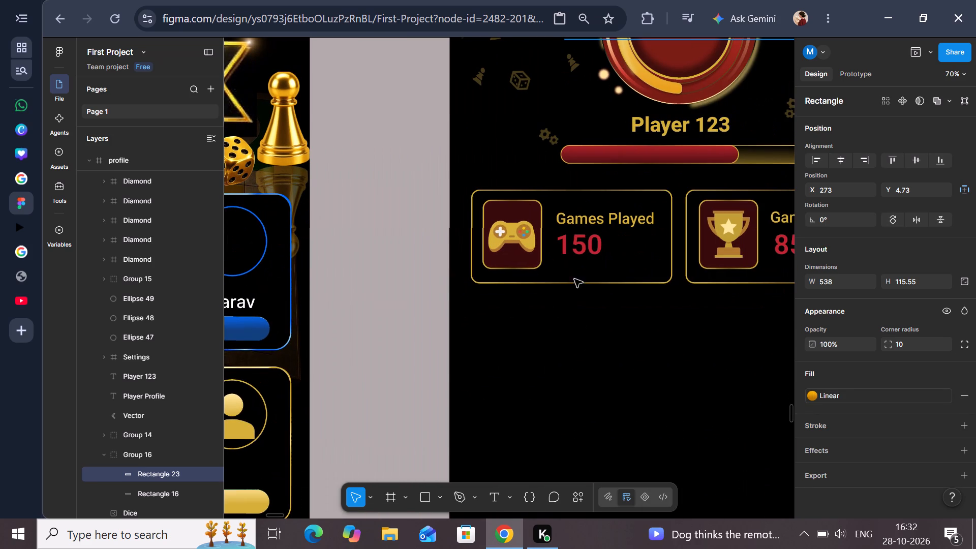
pyautogui.click(574, 279)
pyautogui.scroll(-2, 893, 419)
pyautogui.click(811, 392)
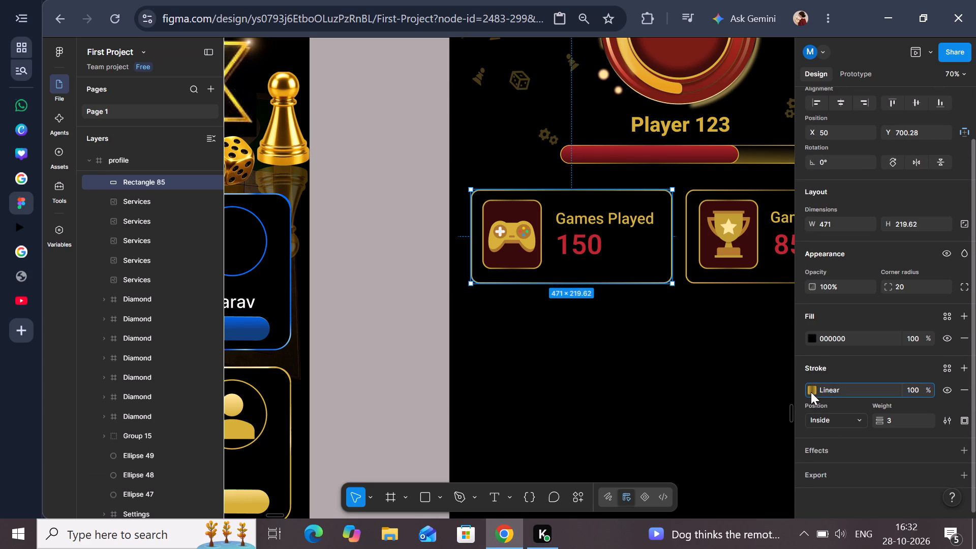
pyautogui.click(708, 317)
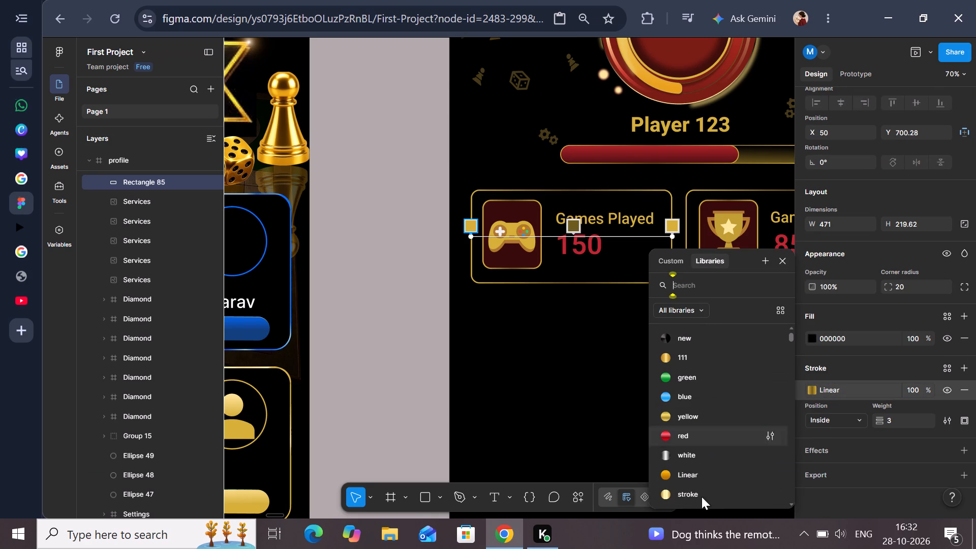
pyautogui.click(696, 487)
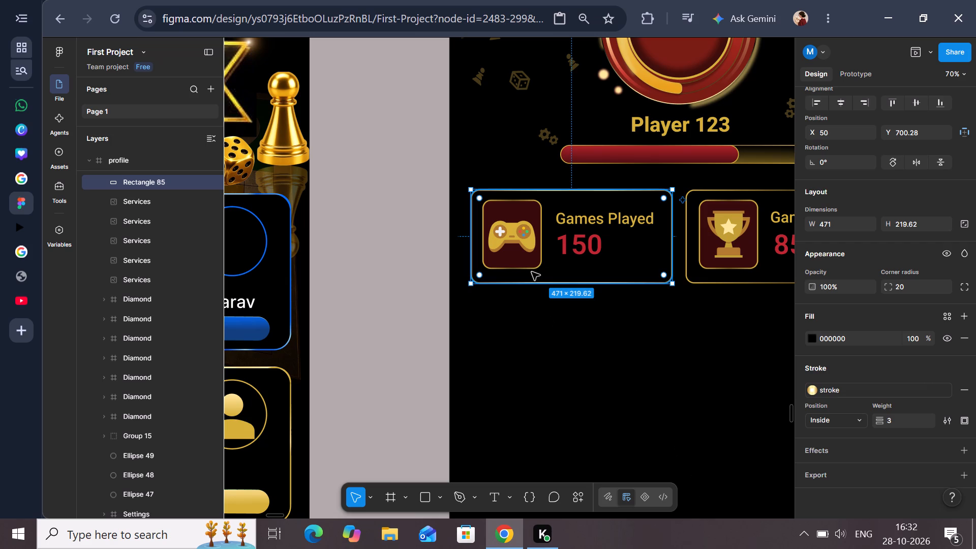
pyautogui.click(459, 290)
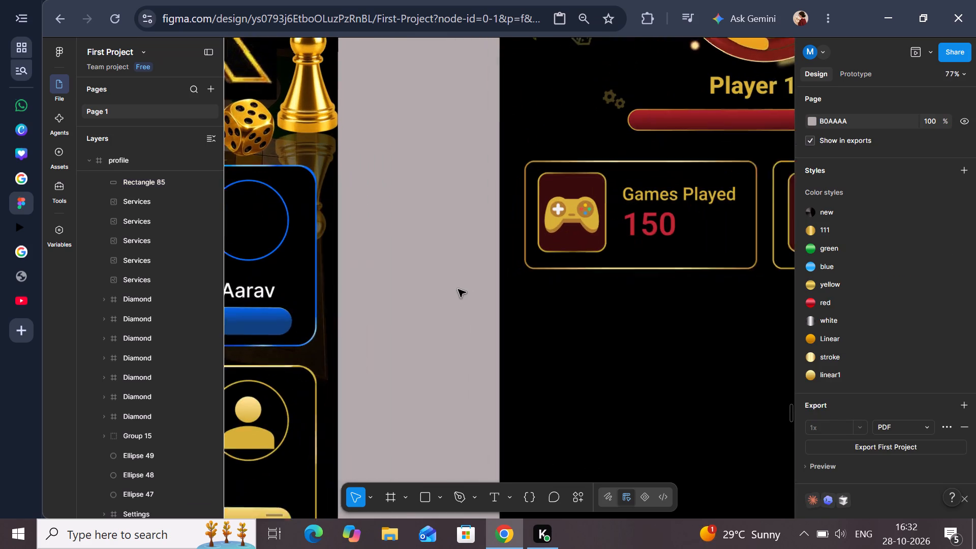
# Apply the "stroke" colour style to the outlines of the Games Won card and both the trophy and gamepad icon tiles.
pyautogui.hscroll(-1, 458, 289)
pyautogui.hscroll(-1, 518, 254)
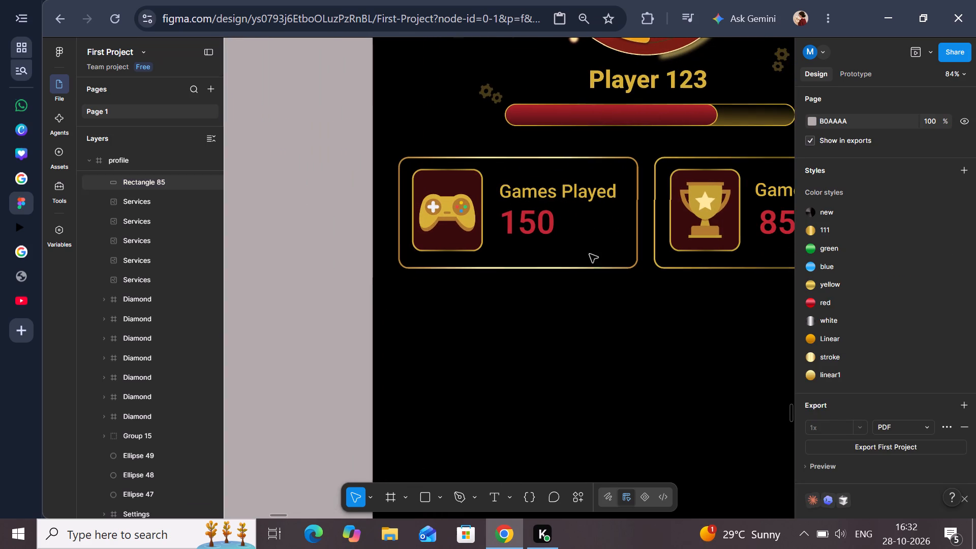
pyautogui.hscroll(-1, 590, 254)
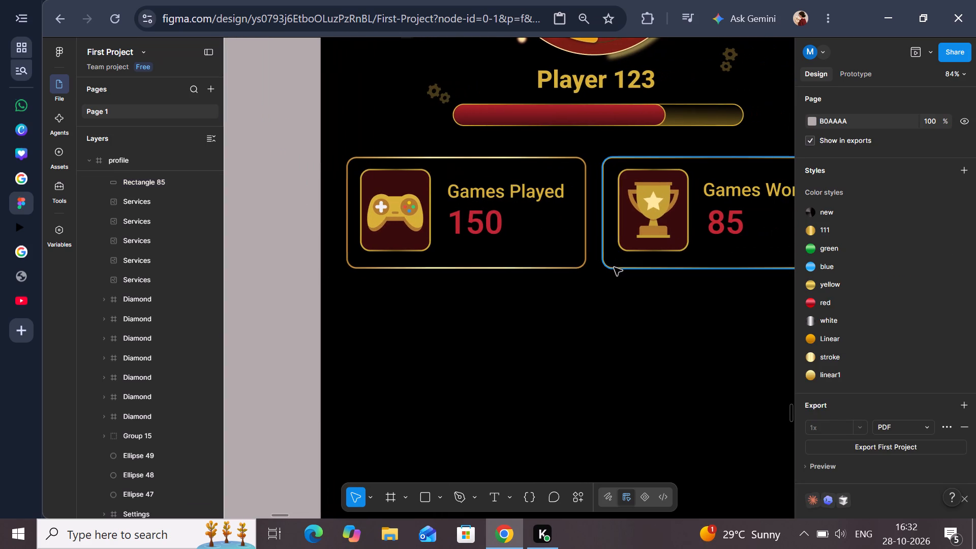
pyautogui.click(614, 267)
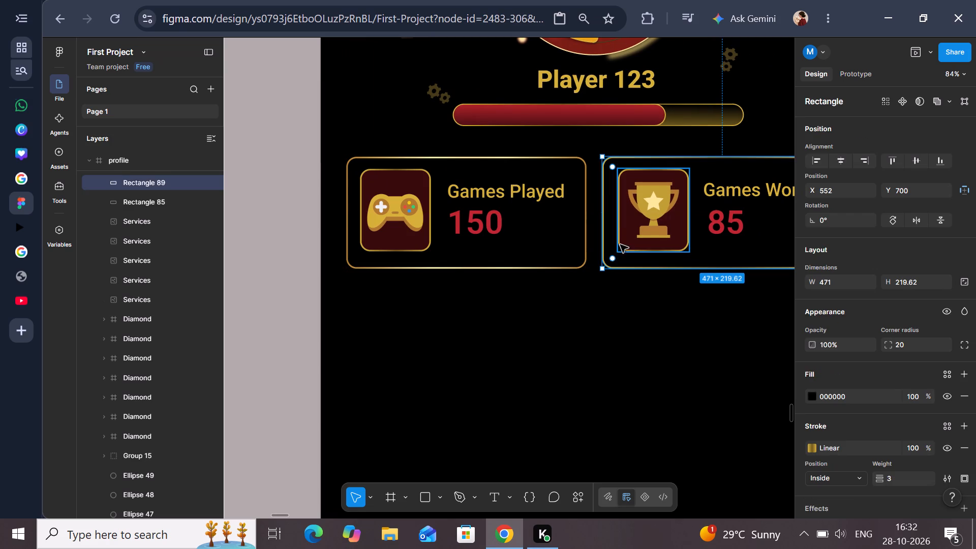
pyautogui.keyDown('shift'); pyautogui.click(621, 243); pyautogui.keyUp('shift')
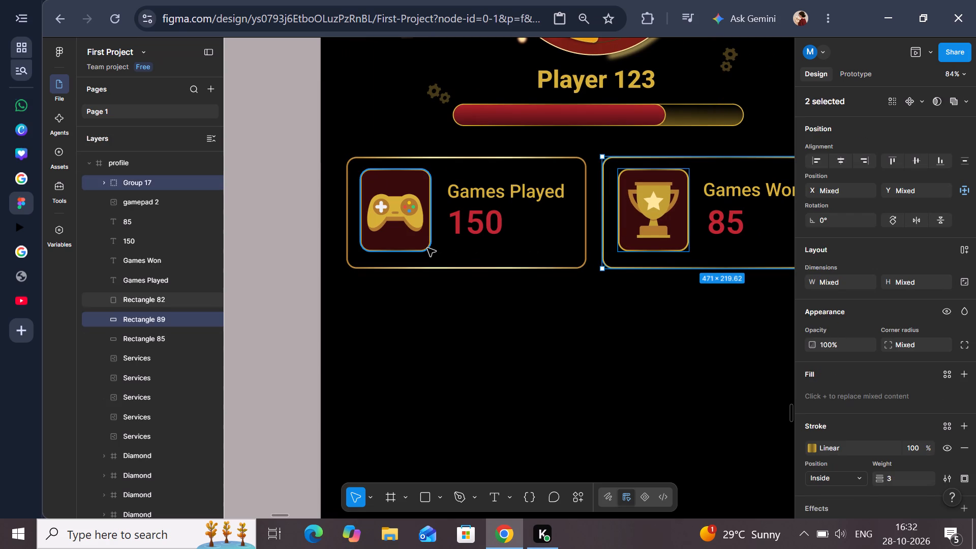
pyautogui.keyDown('shift'); pyautogui.click(428, 248); pyautogui.keyUp('shift')
pyautogui.scroll(-1, 884, 366)
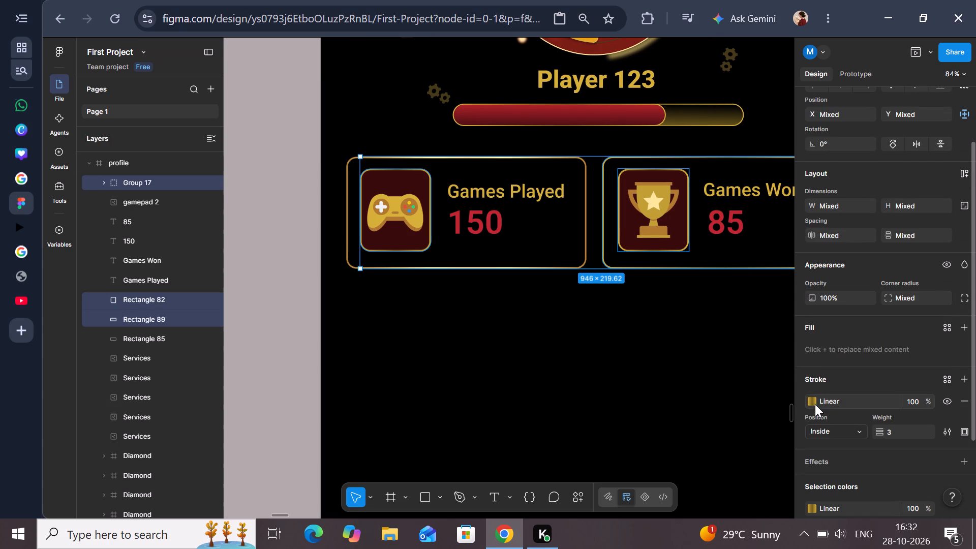
pyautogui.click(814, 401)
pyautogui.click(697, 317)
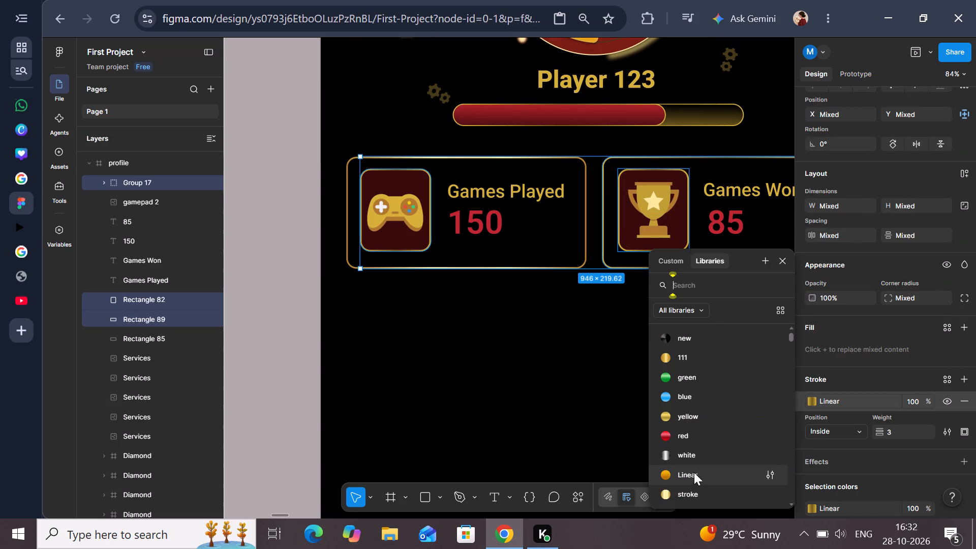
pyautogui.click(697, 488)
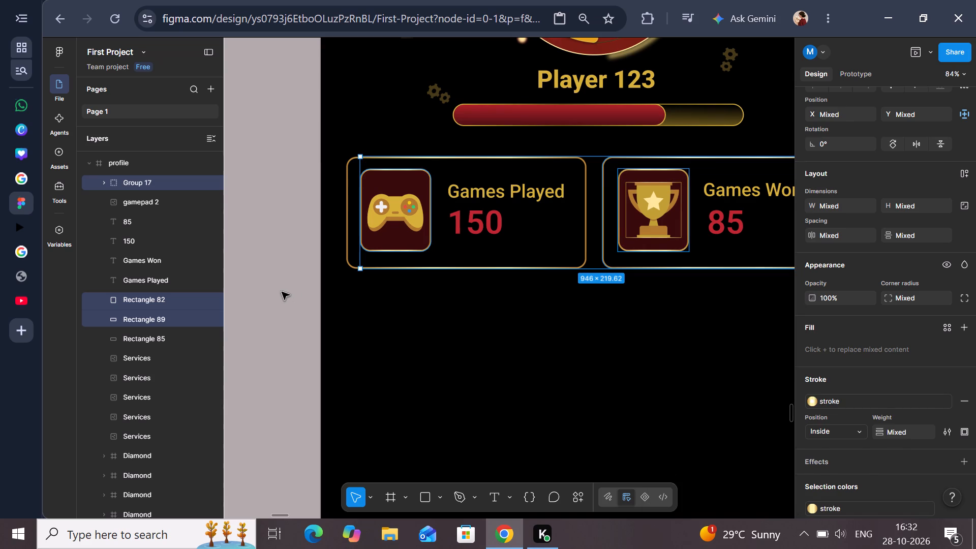
pyautogui.click(282, 292)
# Examine the restyled profile frame up close and against the neighbouring Waiting room screen.
pyautogui.hscroll(1, 446, 268)
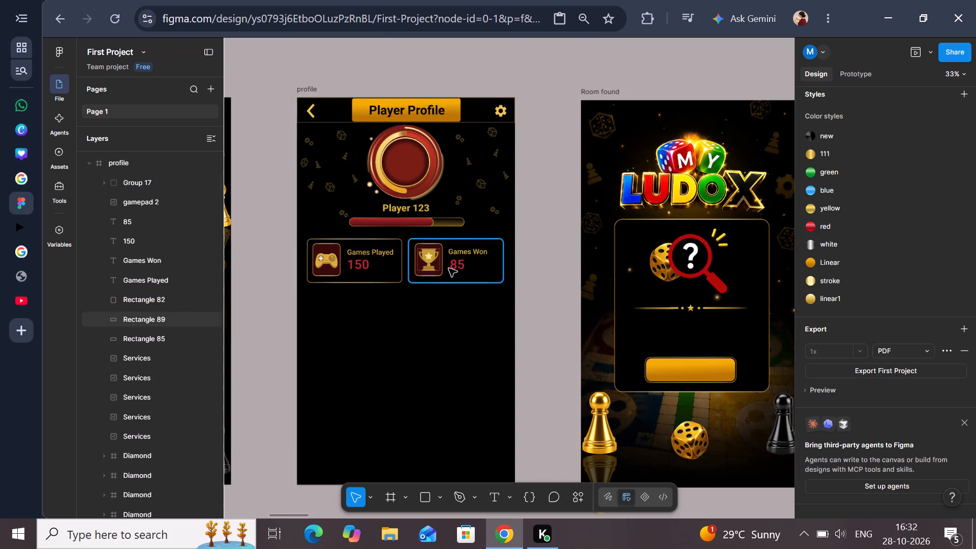
pyautogui.hscroll(1, 449, 268)
pyautogui.scroll(-1, 508, 379)
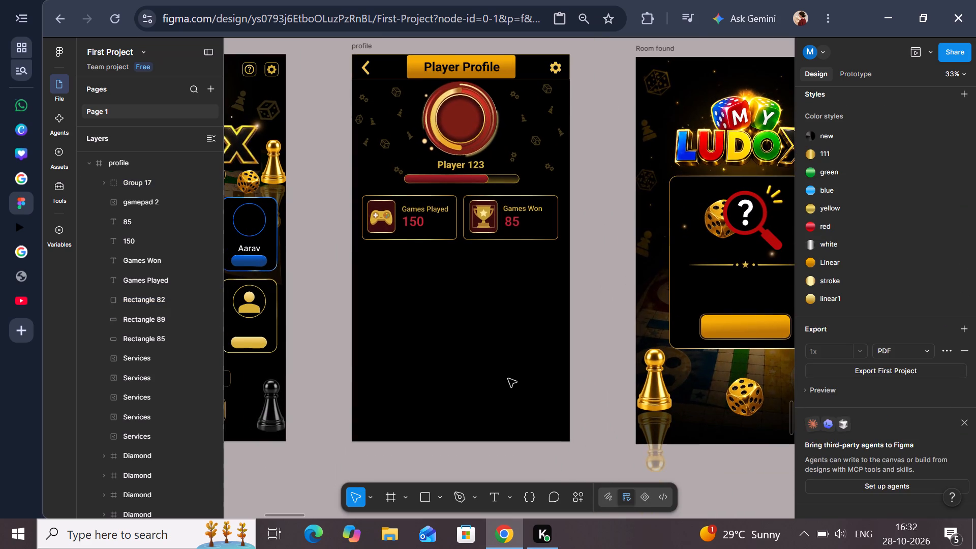
pyautogui.scroll(1, 508, 379)
pyautogui.hscroll(1, 559, 173)
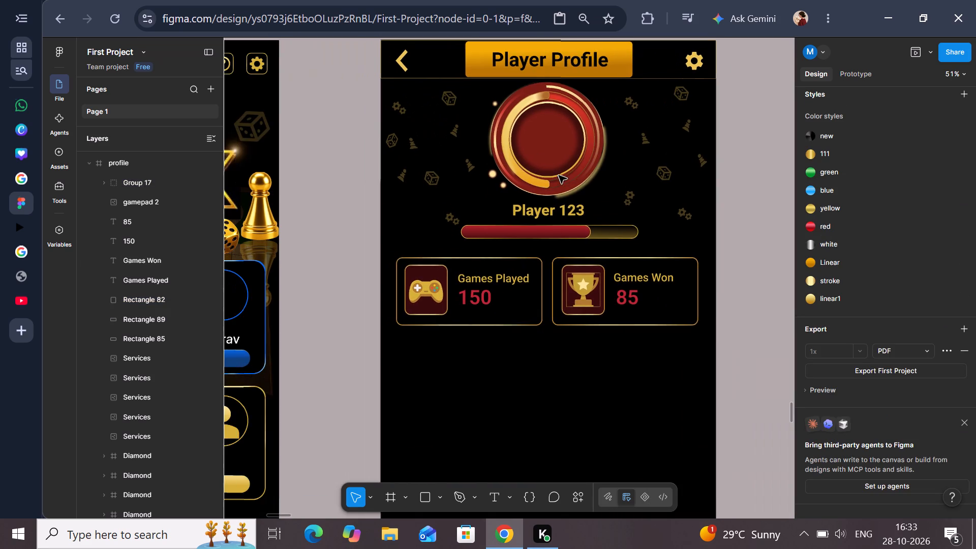
pyautogui.hscroll(1, 559, 175)
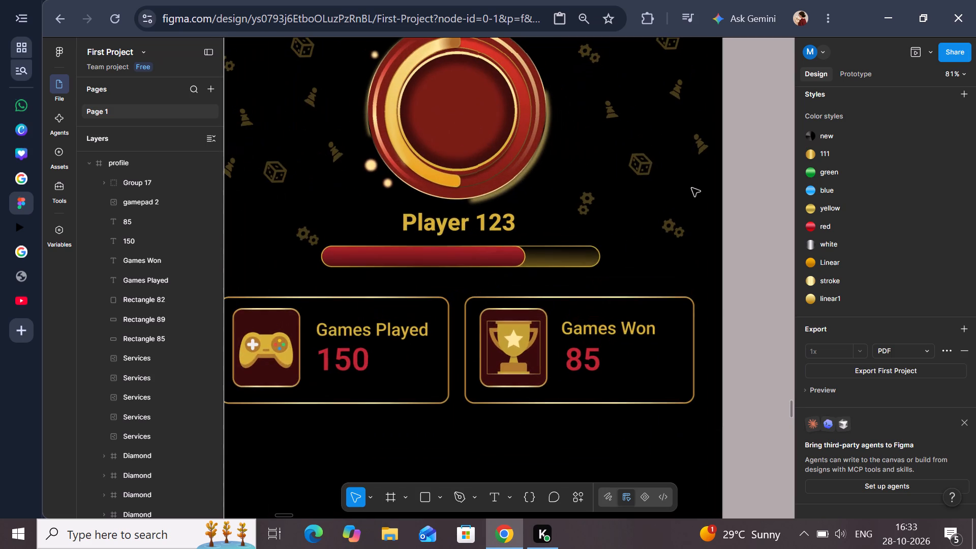
pyautogui.hscroll(2, 692, 188)
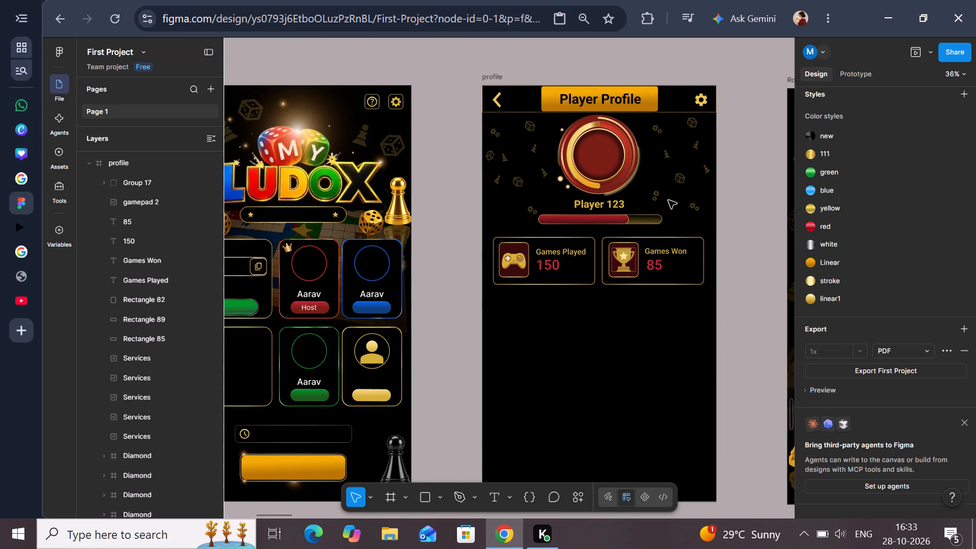
pyautogui.scroll(-1, 668, 200)
pyautogui.hscroll(1, 668, 200)
pyautogui.scroll(1, 724, 156)
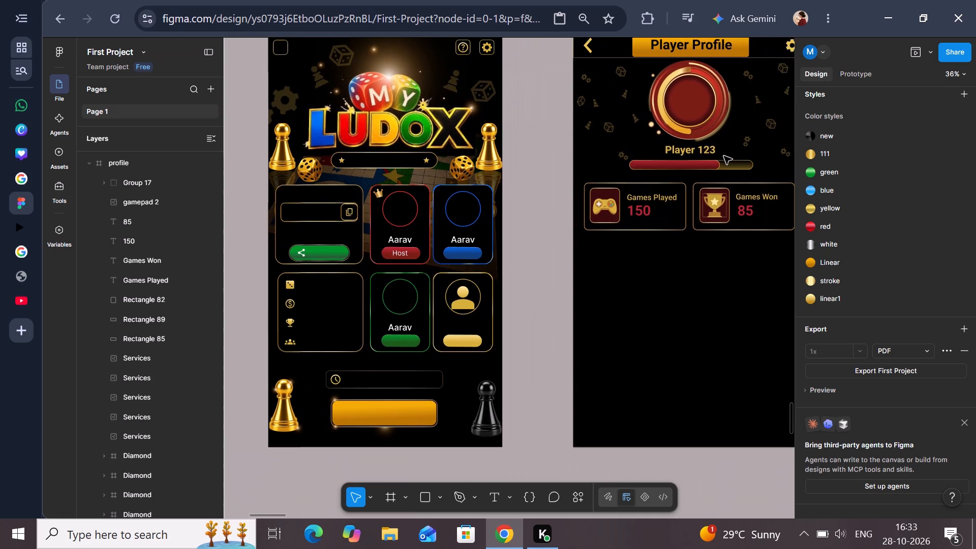
pyautogui.scroll(1, 724, 156)
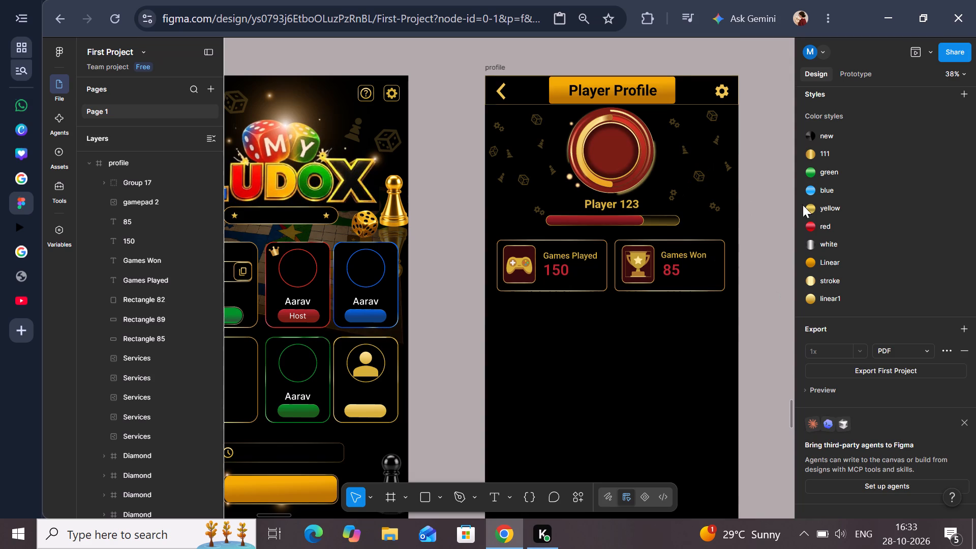
# Delete the faint dice, pawn and gear decorations to the right of the avatar circle in the profile frame.
pyautogui.scroll(1, 743, 187)
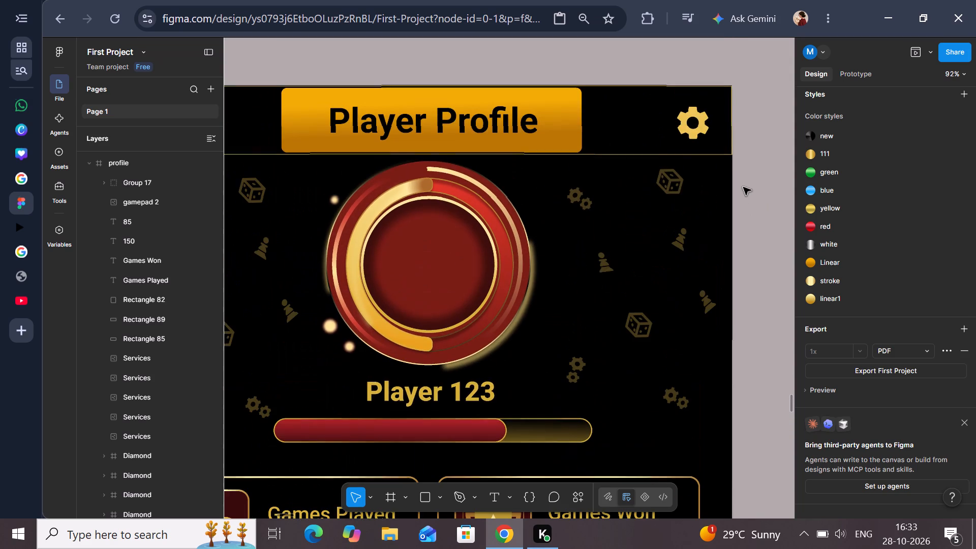
pyautogui.scroll(1, 743, 187)
pyautogui.moveTo(549, 175); pyautogui.dragTo(655, 230)
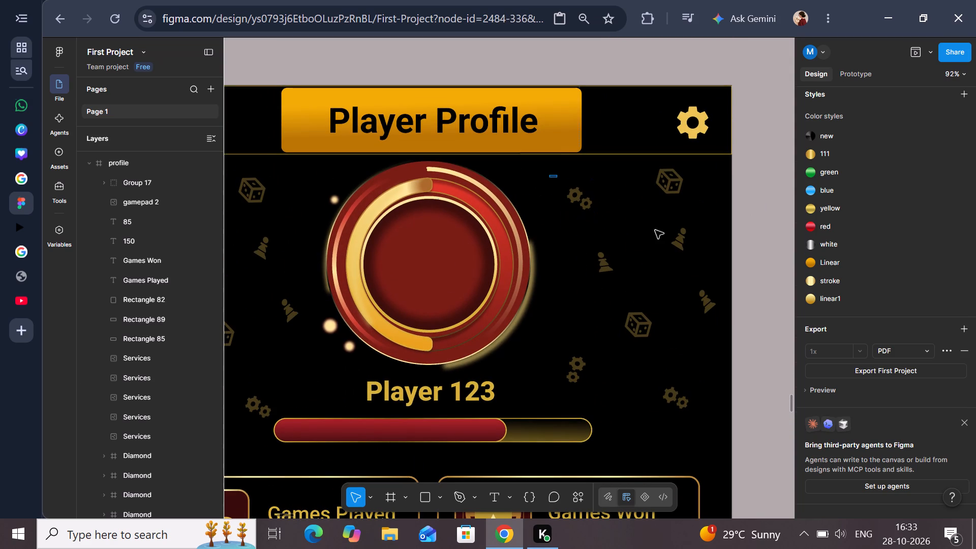
pyautogui.moveTo(655, 230); pyautogui.dragTo(731, 395)
pyautogui.press('BackSpace')
# Look over the Waiting room, Room found, Create and join room and Wait for join screens for styling reference.
pyautogui.hscroll(1, 729, 394)
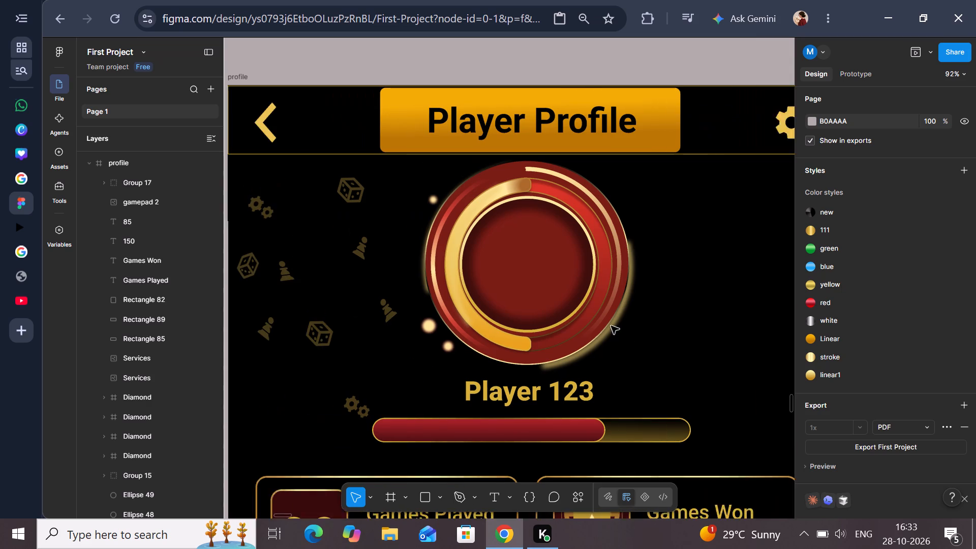
pyautogui.hscroll(5, 611, 326)
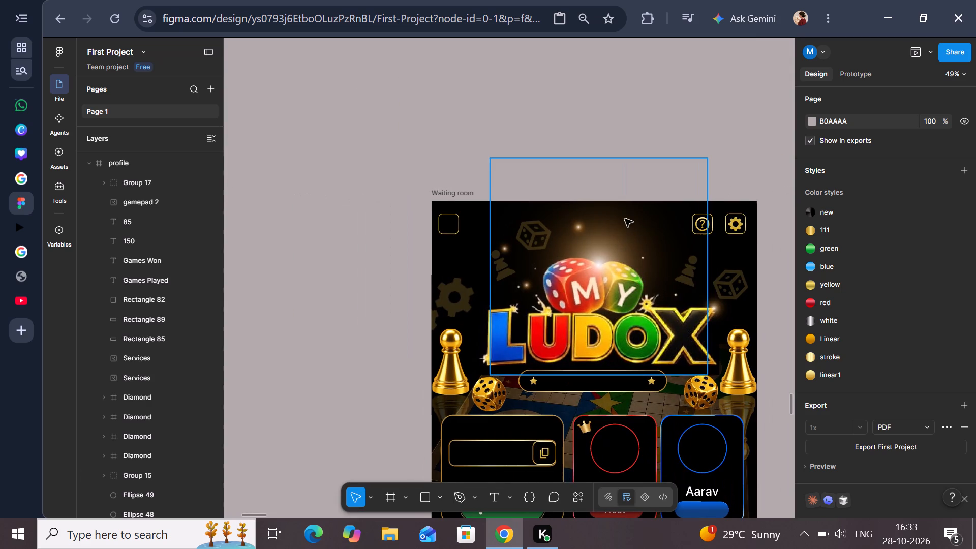
pyautogui.scroll(-1, 643, 230)
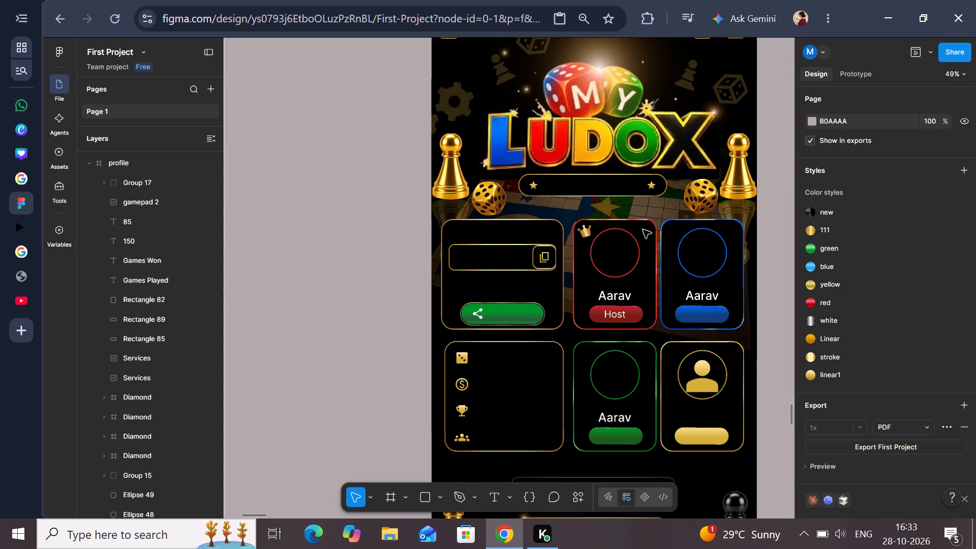
pyautogui.scroll(-1, 643, 230)
pyautogui.hscroll(-6, 658, 206)
pyautogui.hscroll(-1, 634, 282)
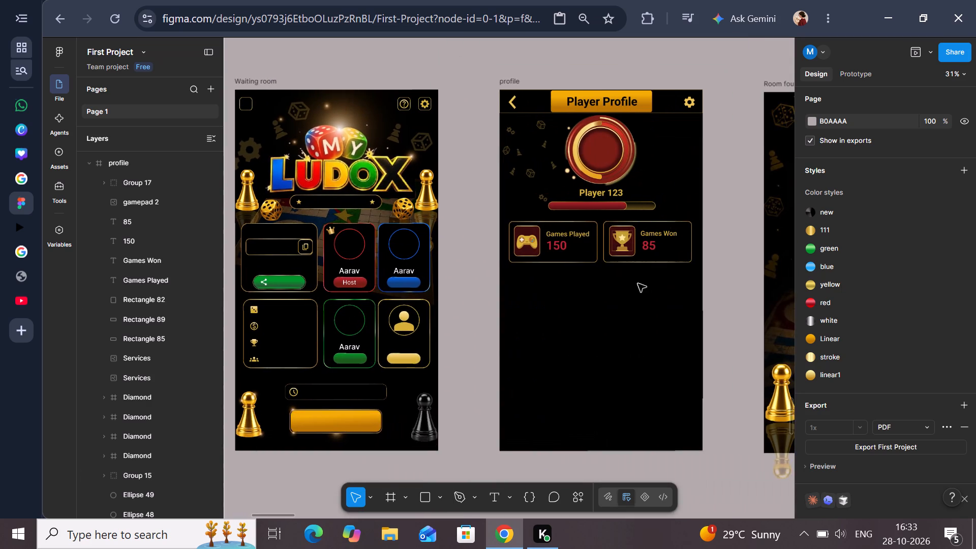
pyautogui.hscroll(-5, 638, 284)
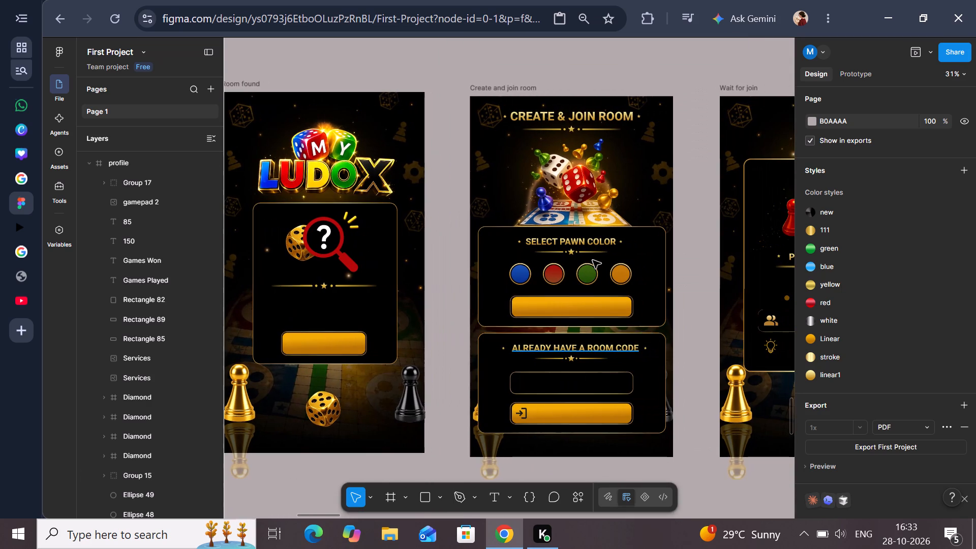
pyautogui.hscroll(-2, 637, 217)
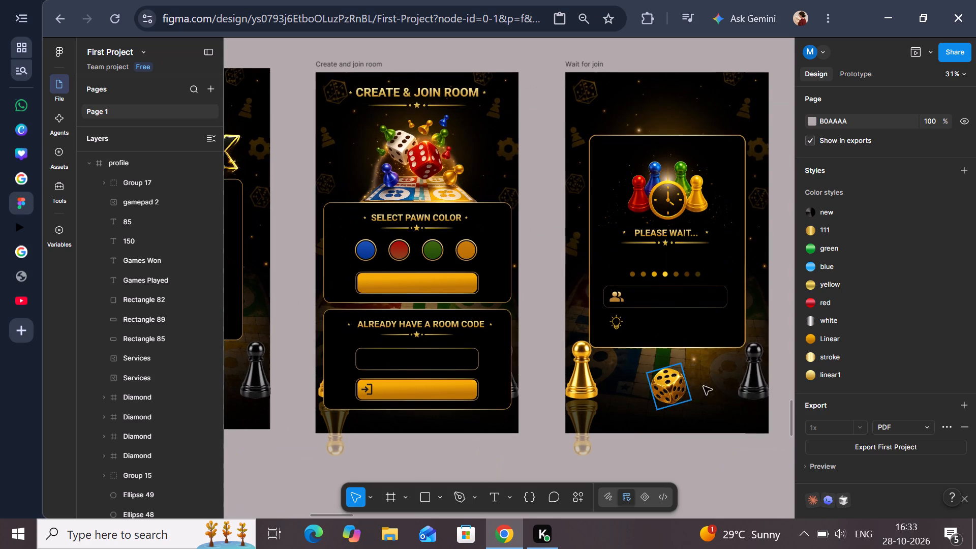
pyautogui.hscroll(4, 694, 393)
pyautogui.hscroll(-2, 713, 403)
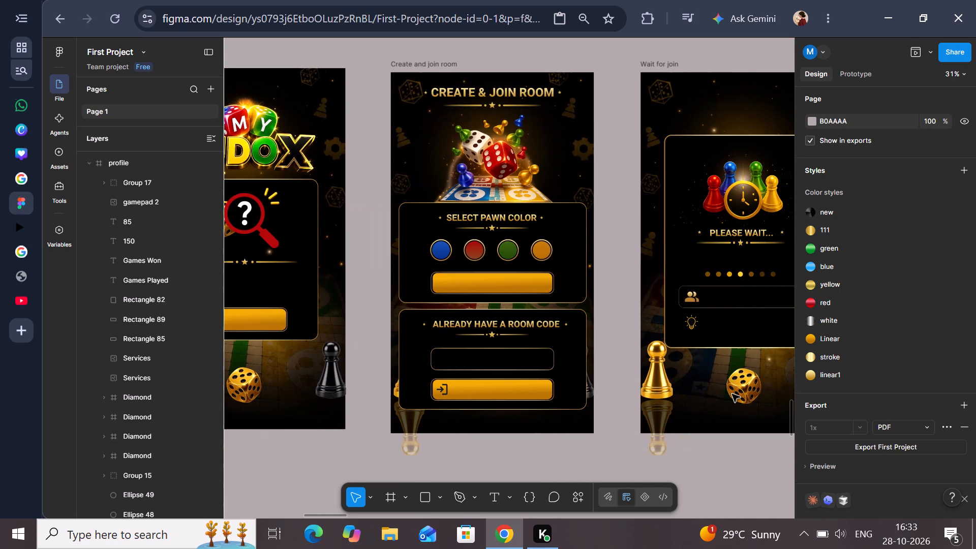
pyautogui.hscroll(-1, 732, 394)
pyautogui.hscroll(4, 708, 390)
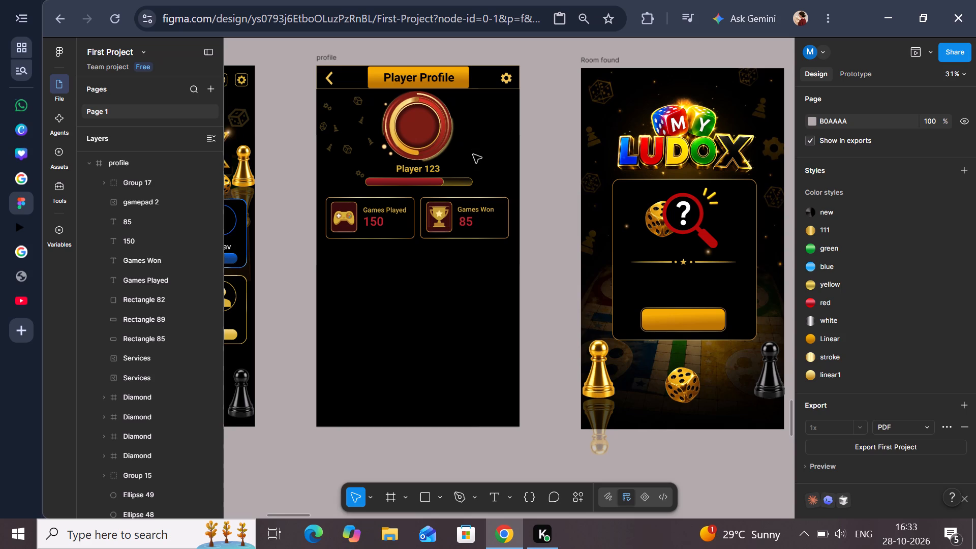
# Compare the gold fill of the Room found screen's button with the Player Profile header banner's fill.
pyautogui.click(688, 330)
pyautogui.doubleClick(687, 322)
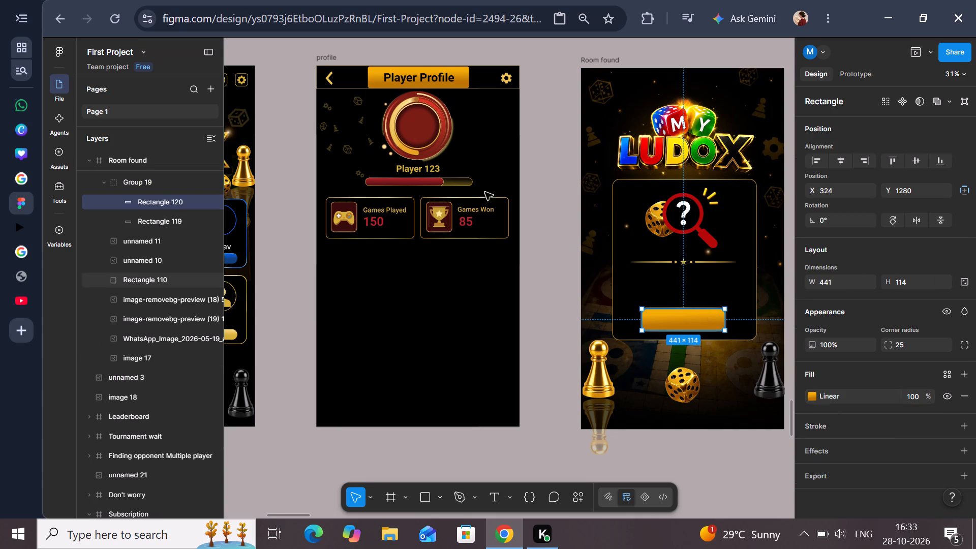
pyautogui.click(459, 78)
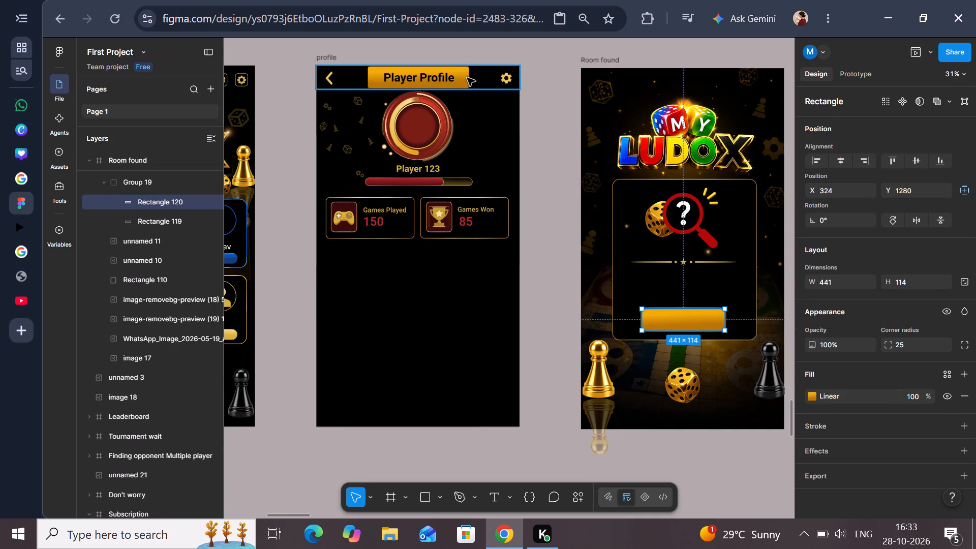
pyautogui.click(467, 78)
pyautogui.click(467, 78)
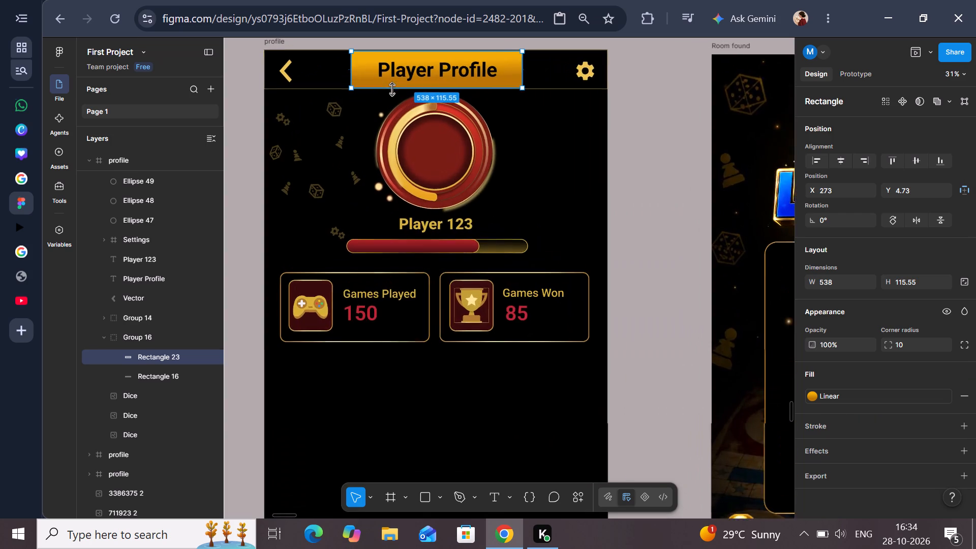
pyautogui.scroll(1, 391, 89)
pyautogui.hscroll(-2, 408, 169)
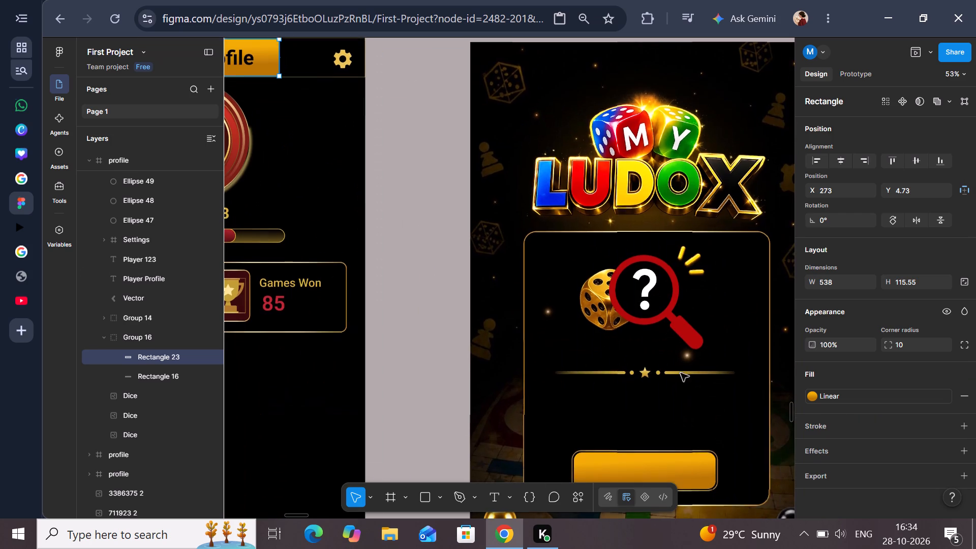
pyautogui.hscroll(-1, 681, 373)
pyautogui.scroll(-2, 665, 482)
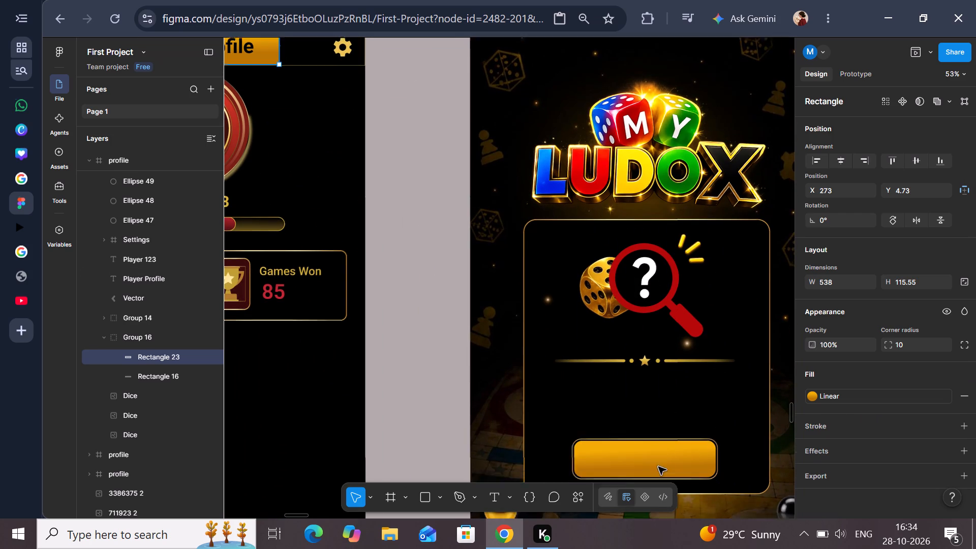
pyautogui.scroll(-1, 658, 467)
pyautogui.scroll(1, 585, 308)
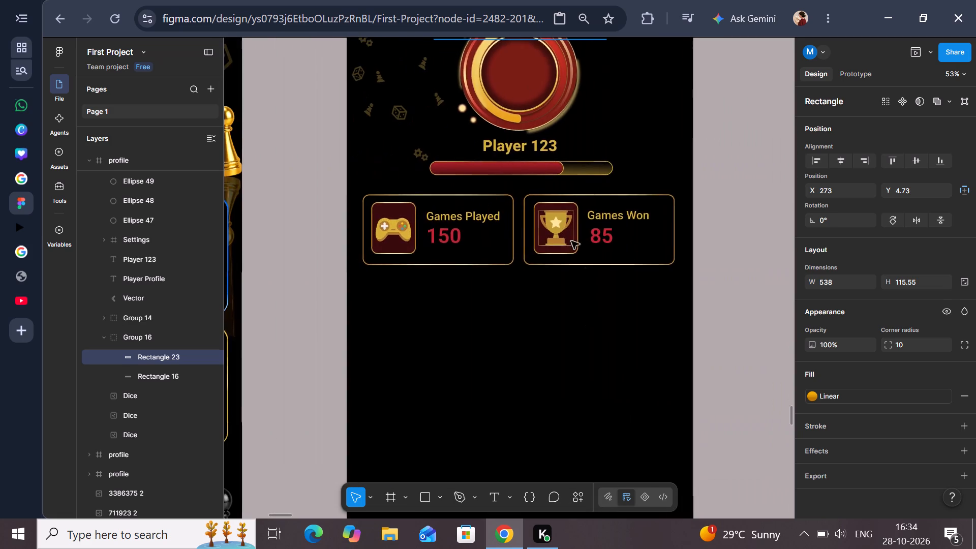
pyautogui.scroll(1, 571, 241)
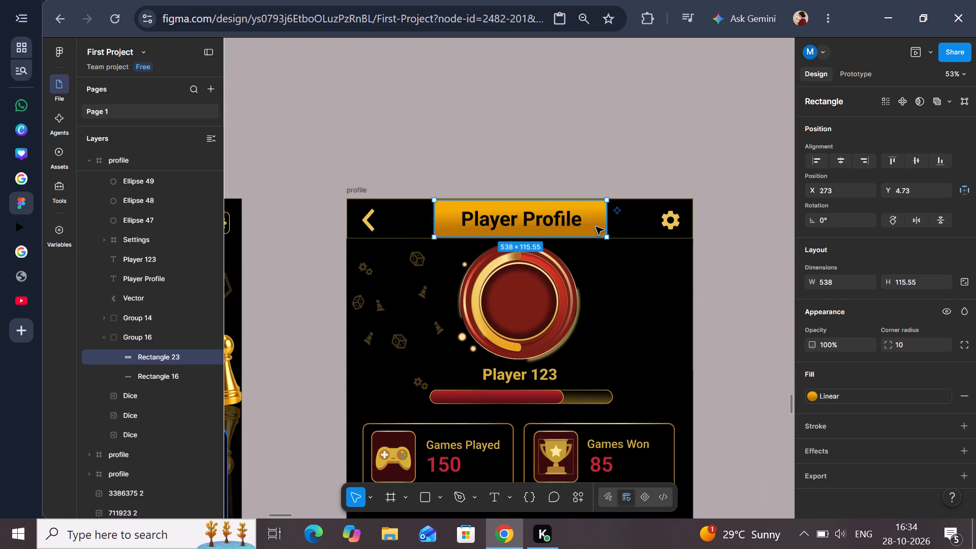
pyautogui.scroll(-2, 596, 227)
pyautogui.hscroll(-1, 856, 404)
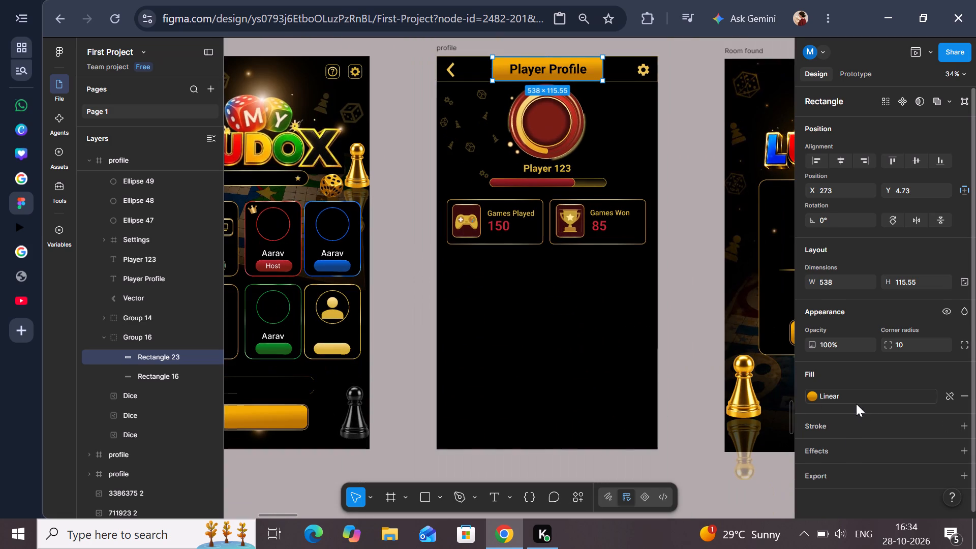
pyautogui.hscroll(-1, 856, 404)
pyautogui.hscroll(-1, 748, 378)
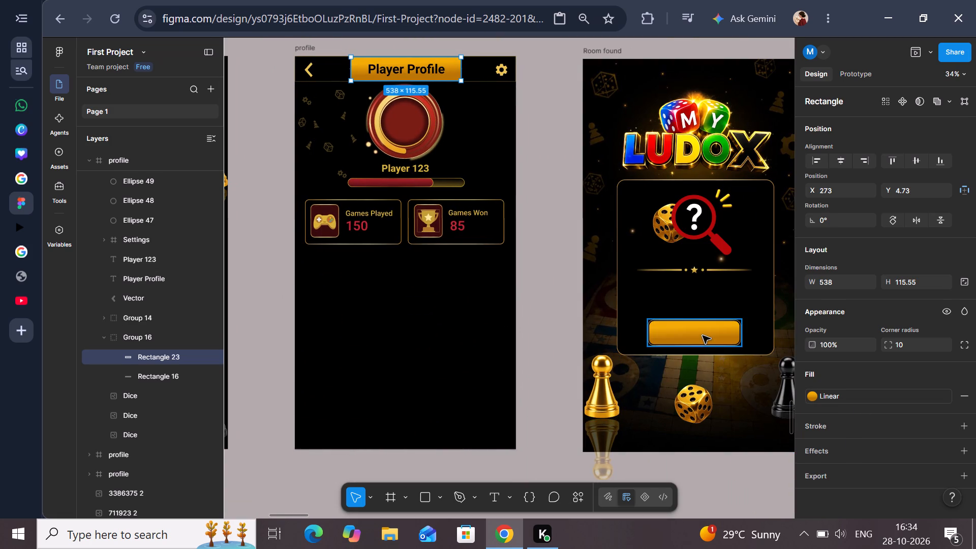
pyautogui.click(703, 335)
pyautogui.doubleClick(703, 335)
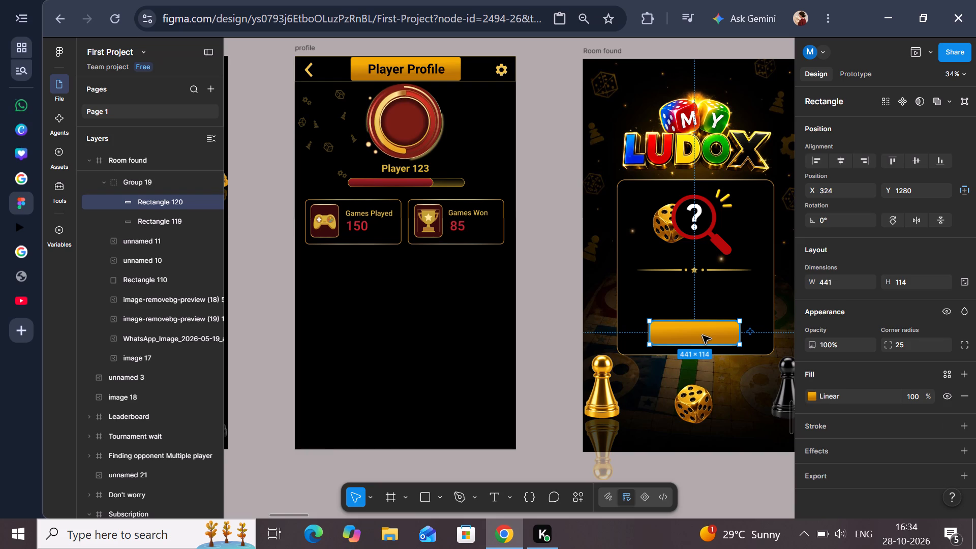
pyautogui.click(555, 292)
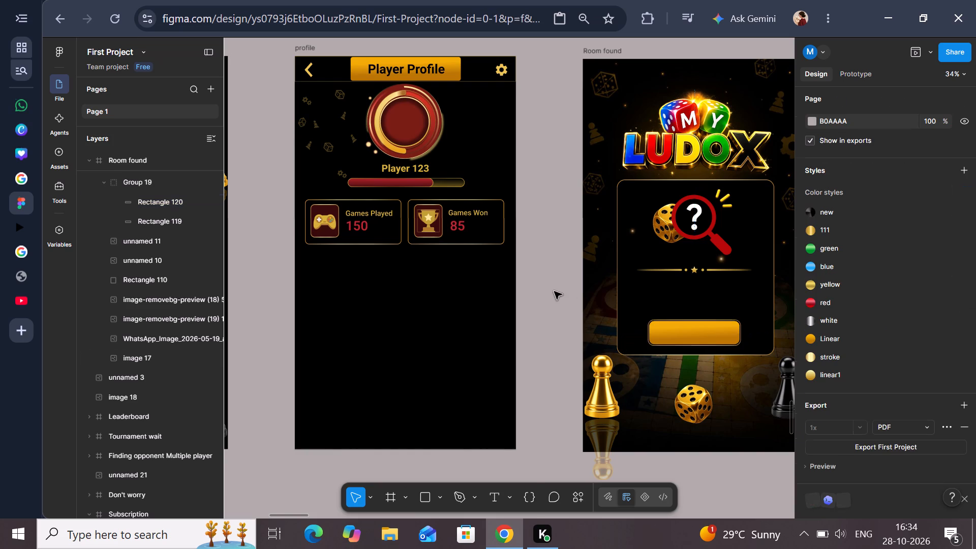
# Examine the library colour styles available for the Player Profile header banner's fill.
pyautogui.scroll(1, 554, 291)
pyautogui.doubleClick(477, 165)
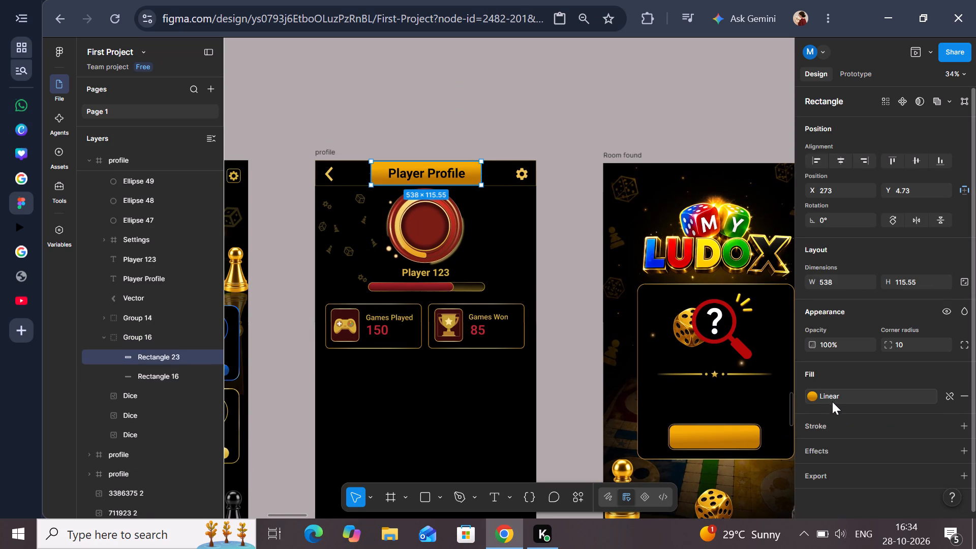
pyautogui.click(832, 398)
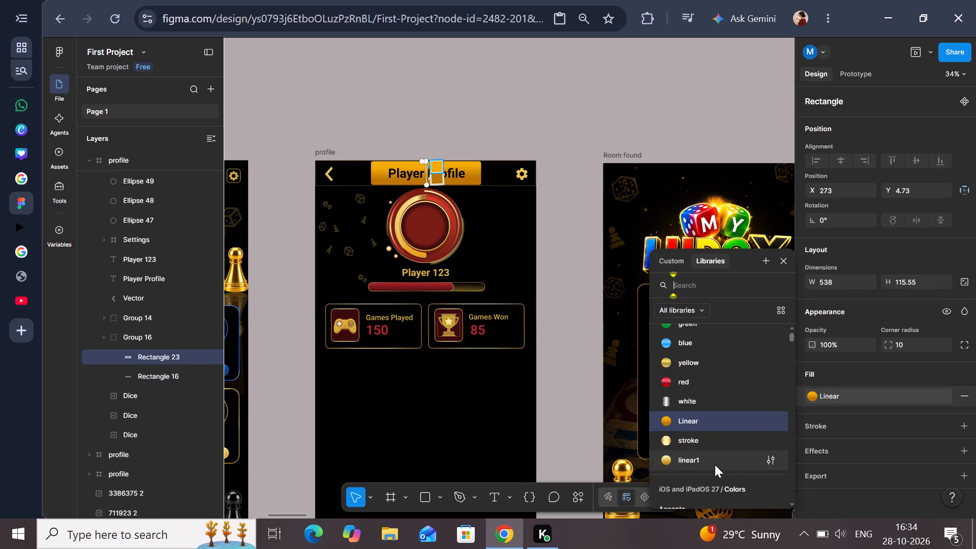
pyautogui.scroll(2, 713, 435)
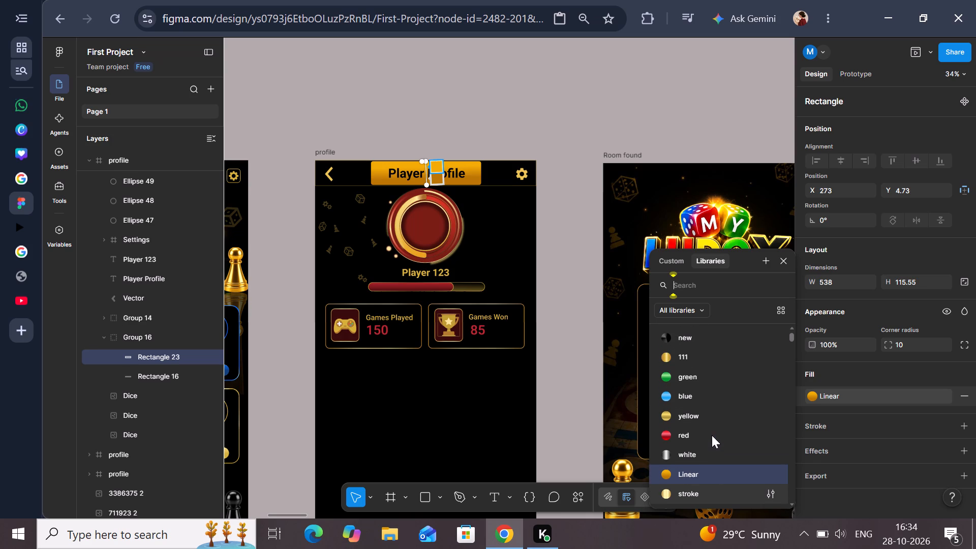
pyautogui.scroll(1, 712, 428)
pyautogui.scroll(-1, 688, 364)
pyautogui.scroll(-1, 689, 445)
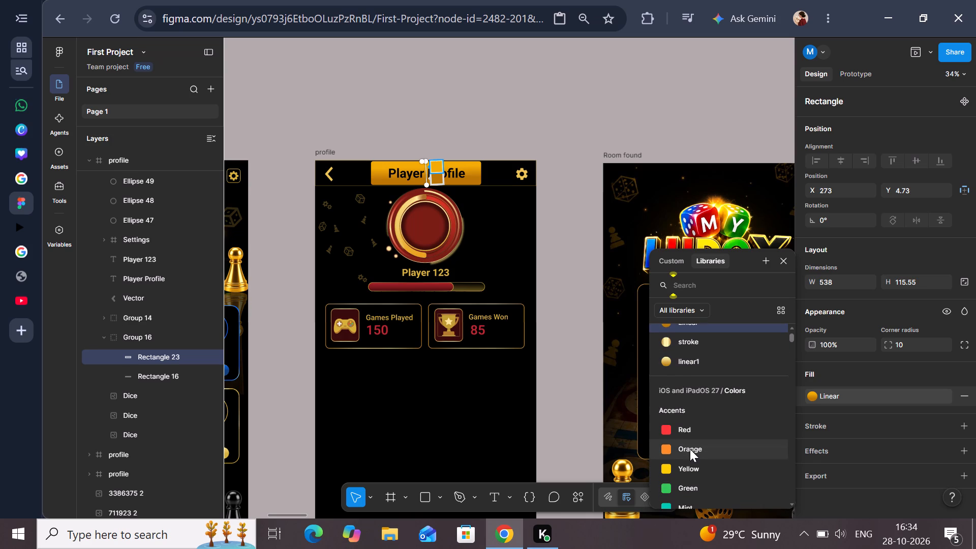
pyautogui.scroll(2, 689, 357)
pyautogui.click(591, 365)
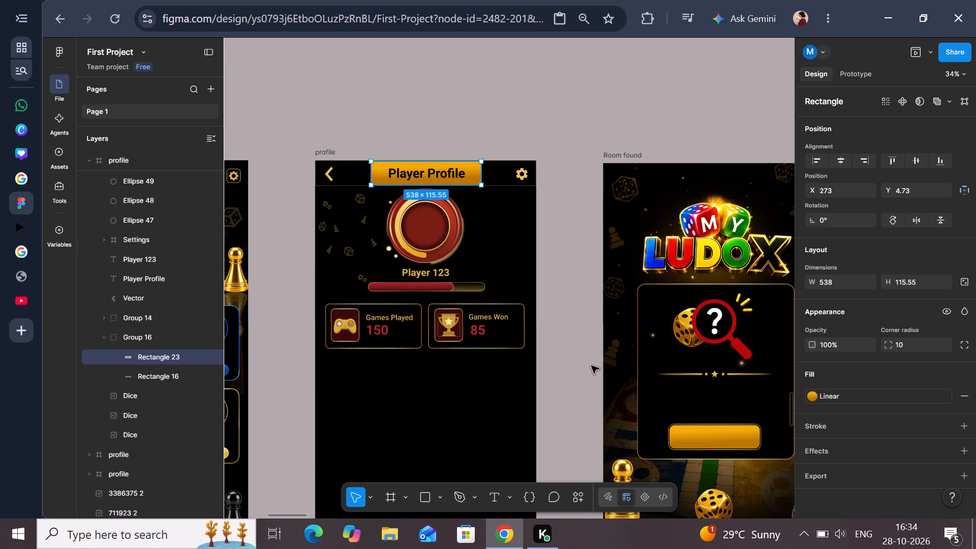
pyautogui.click(540, 190)
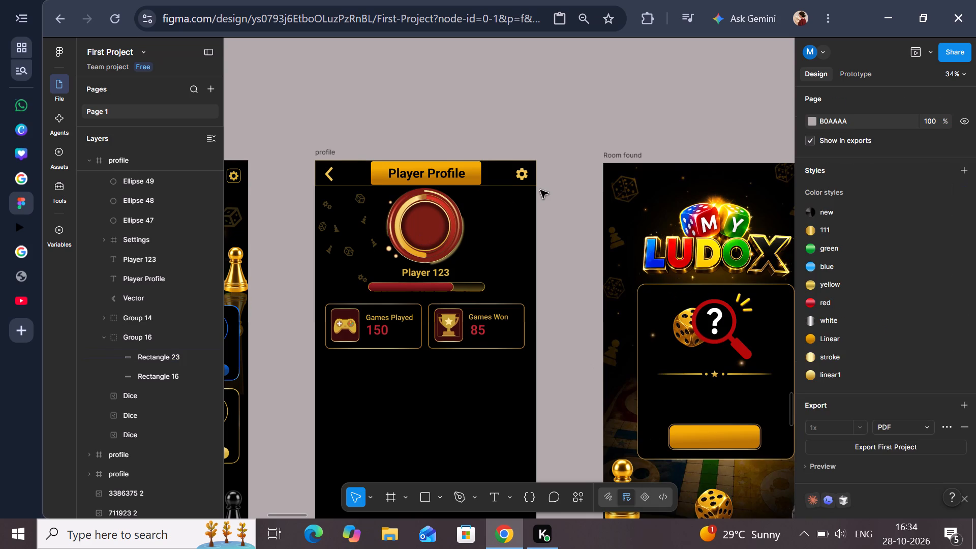
# Delete the faint dice, pawn and gear decorations to the left of the avatar circle in the profile frame.
pyautogui.scroll(-2, 540, 190)
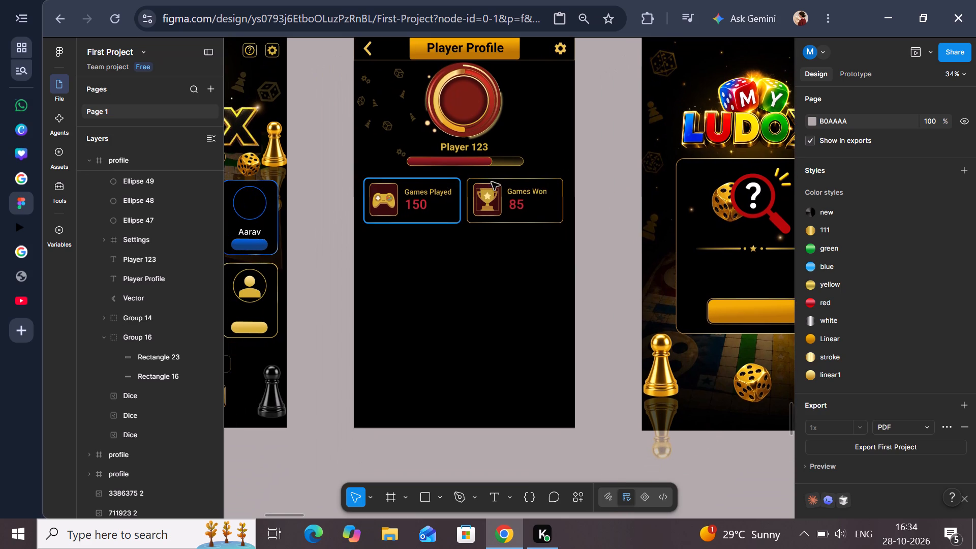
pyautogui.scroll(1, 560, 193)
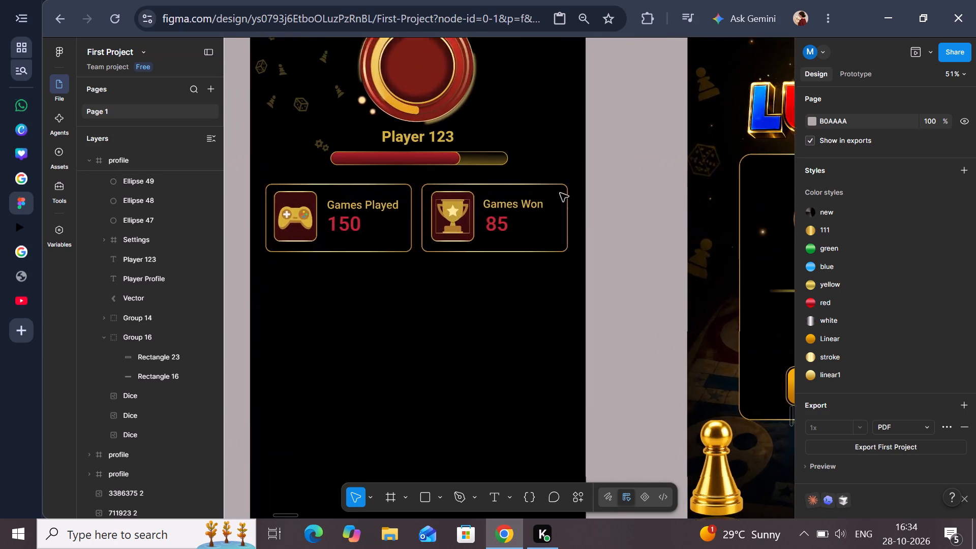
pyautogui.scroll(1, 560, 193)
pyautogui.moveTo(273, 104); pyautogui.dragTo(361, 238)
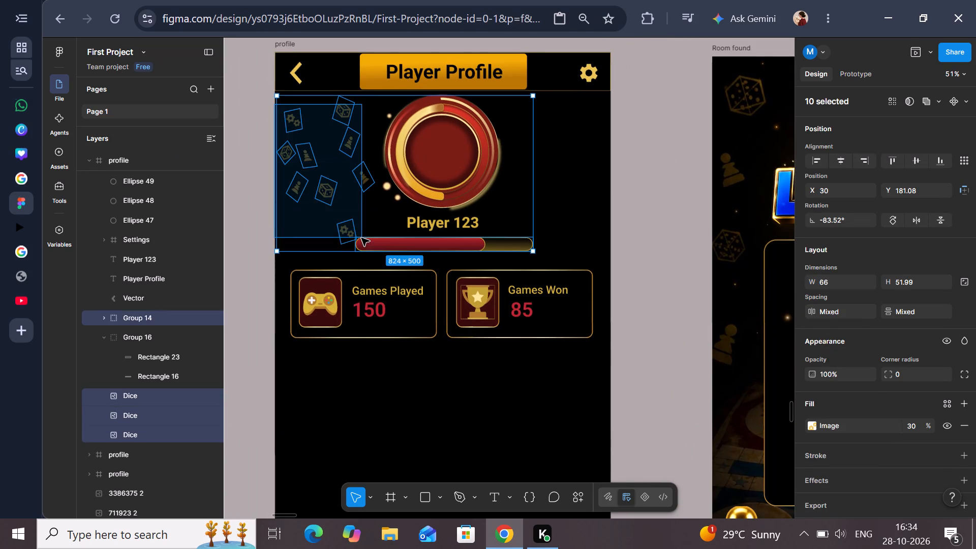
pyautogui.moveTo(361, 238); pyautogui.dragTo(357, 226)
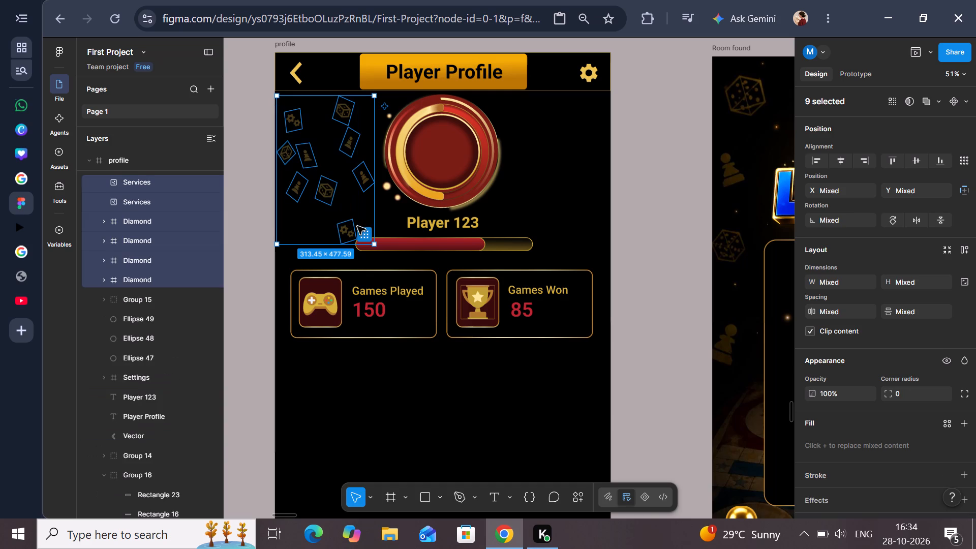
pyautogui.press('BackSpace')
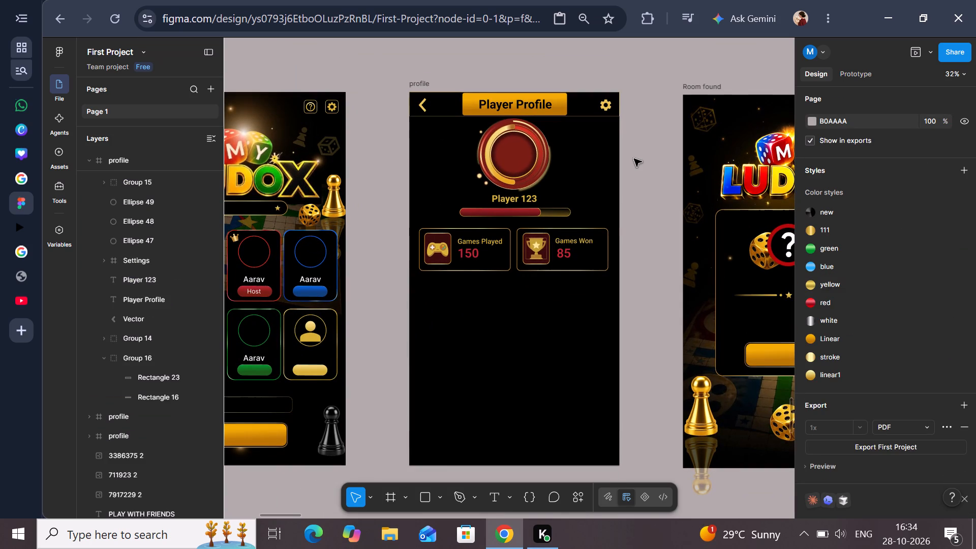
# Move the small My Subscription button image from beside the main menu screen into the profile frame, below the stats cards at about X 335, Y 1043.
pyautogui.scroll(-1, 634, 159)
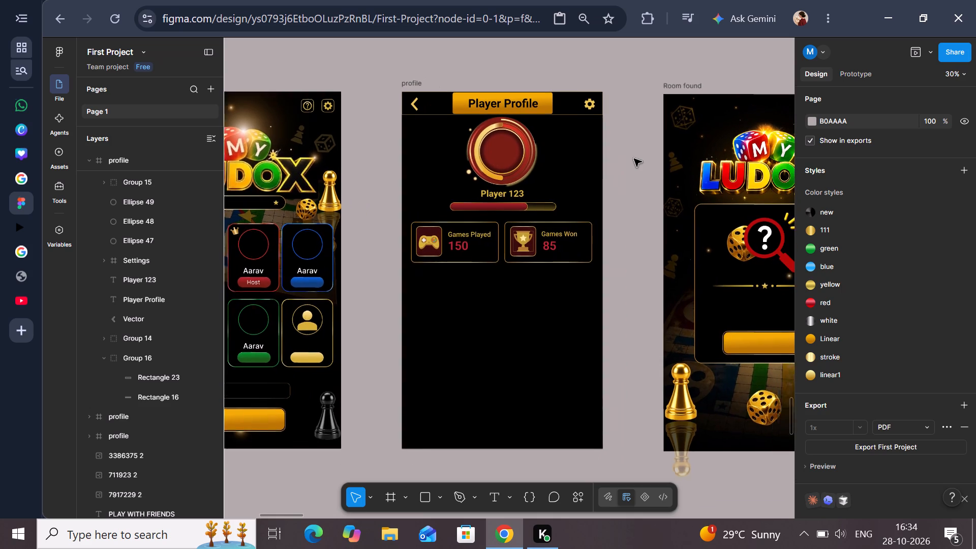
pyautogui.scroll(-1, 634, 159)
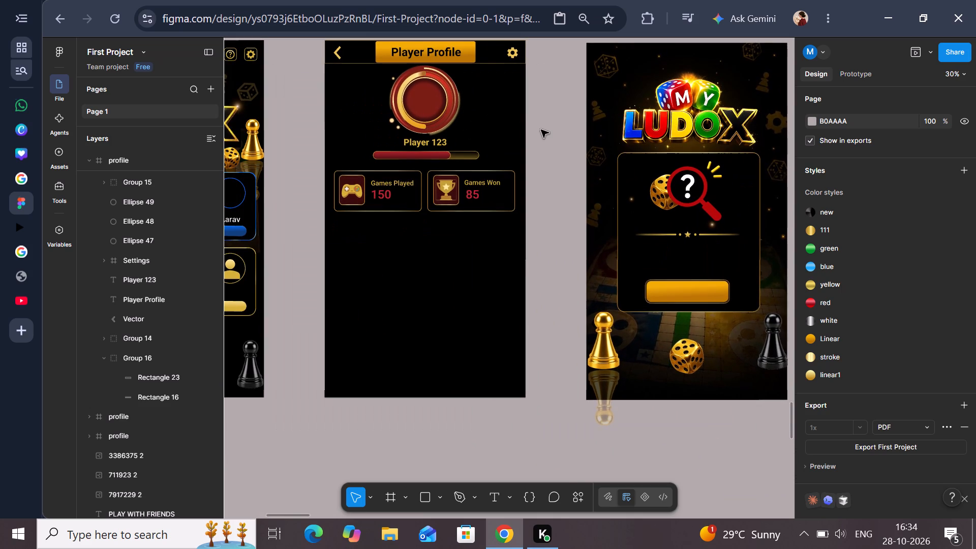
pyautogui.hscroll(-4, 542, 131)
pyautogui.hscroll(-2, 593, 137)
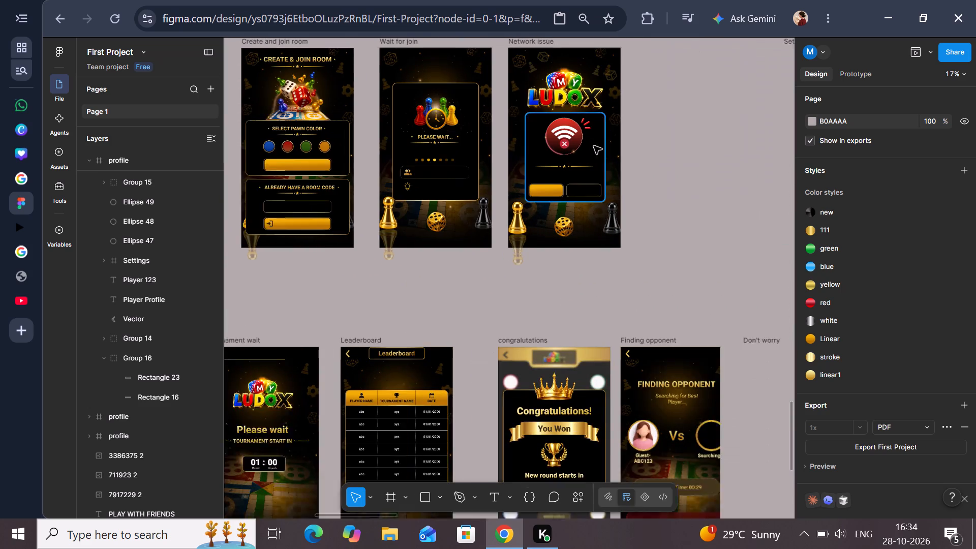
pyautogui.hscroll(-4, 594, 146)
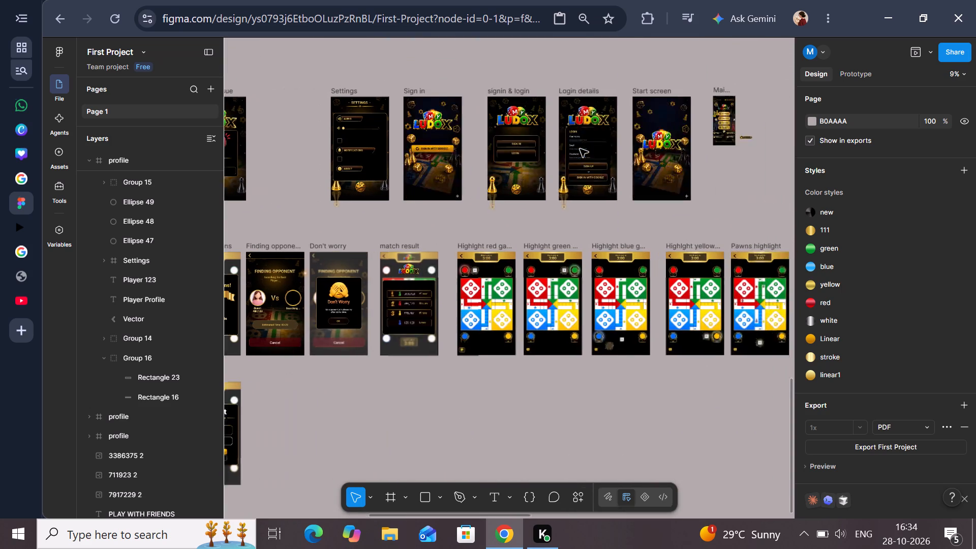
pyautogui.hscroll(-3, 580, 149)
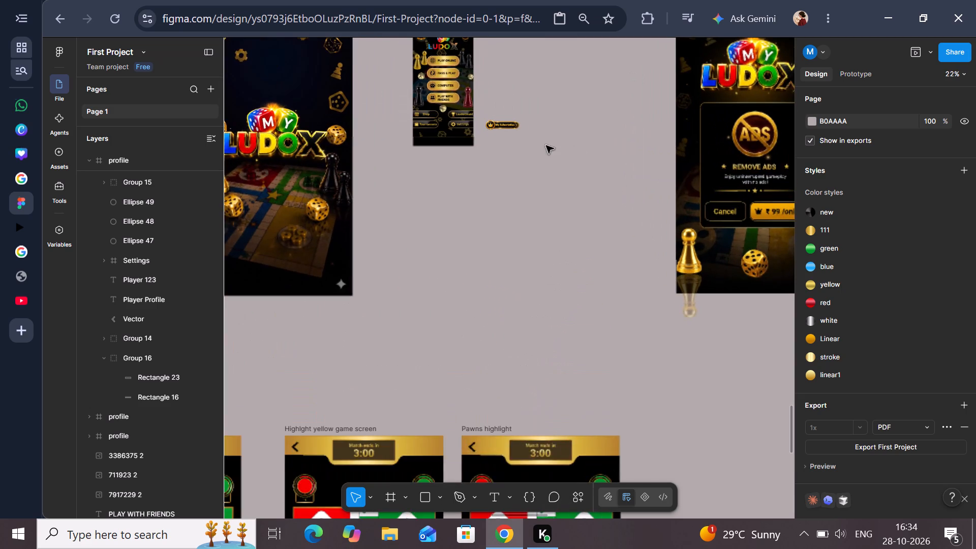
pyautogui.moveTo(499, 121); pyautogui.dragTo(485, 257)
pyautogui.hscroll(8, 502, 170)
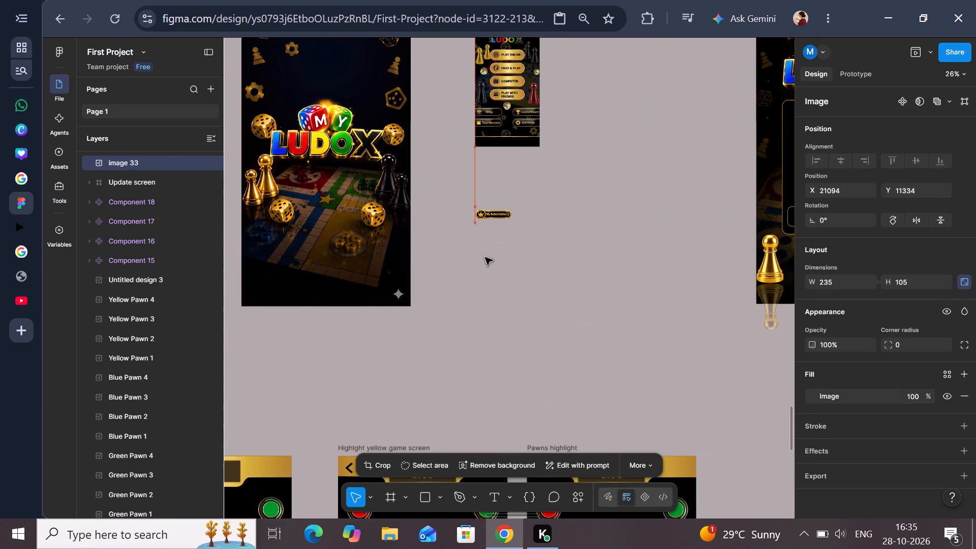
pyautogui.hscroll(1, 485, 257)
pyautogui.moveTo(485, 257); pyautogui.dragTo(481, 263)
pyautogui.hscroll(18, 481, 263)
pyautogui.hscroll(19, 481, 263)
pyautogui.hscroll(18, 481, 263)
pyautogui.hscroll(11, 481, 263)
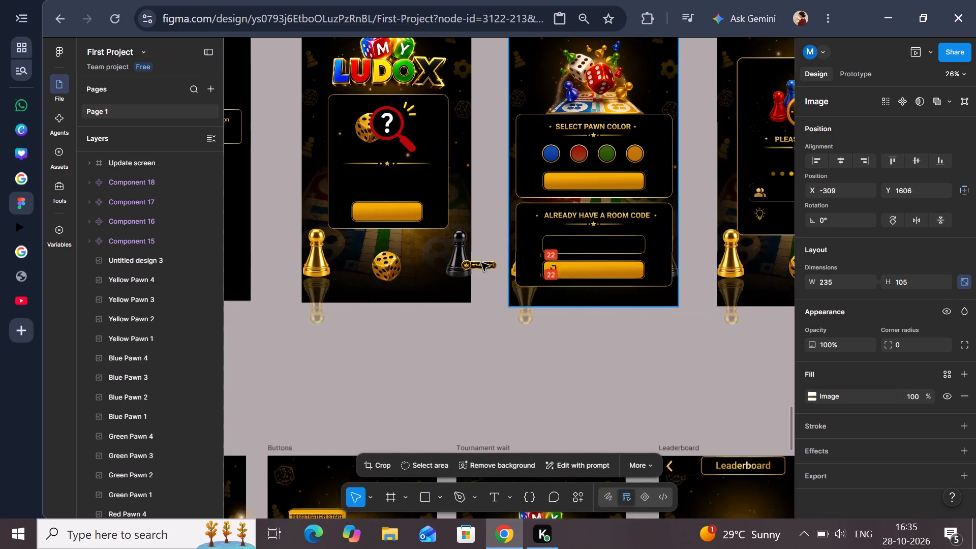
pyautogui.moveTo(481, 263); pyautogui.dragTo(416, 174)
pyautogui.hscroll(6, 481, 263)
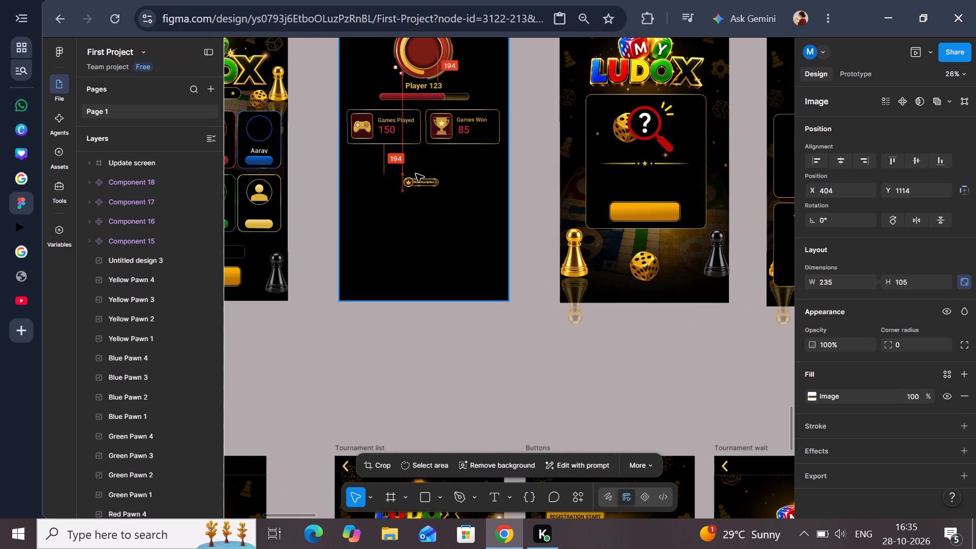
pyautogui.moveTo(416, 174); pyautogui.dragTo(411, 169)
# Enlarge the My Subscription button image proportionally to about 973 × 435, spanning the width of both stats cards.
pyautogui.hscroll(1, 411, 169)
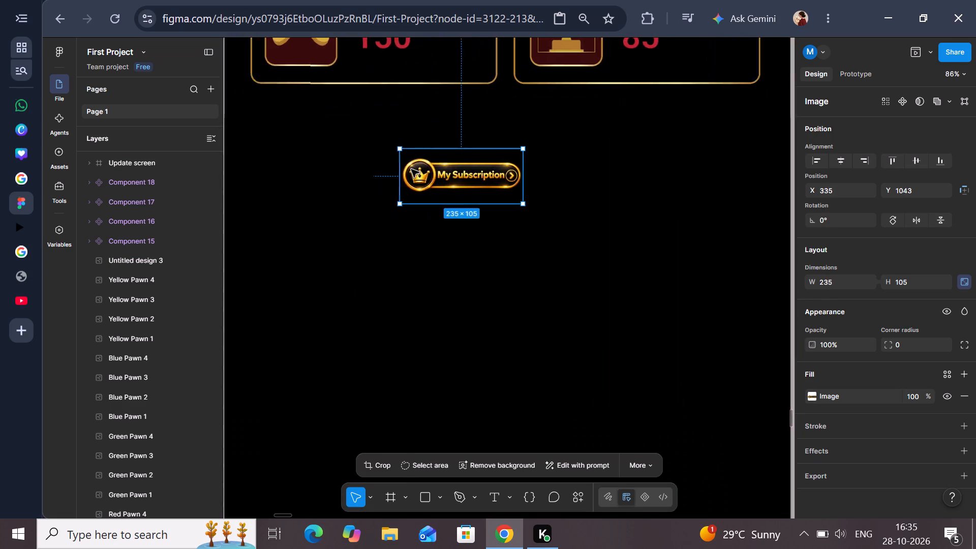
pyautogui.hscroll(1, 411, 169)
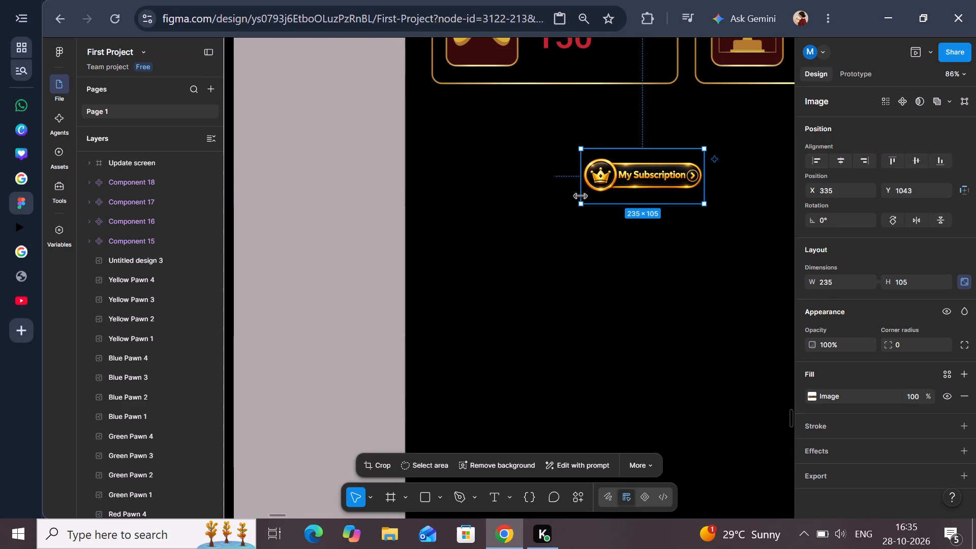
pyautogui.moveTo(579, 190); pyautogui.dragTo(433, 197)
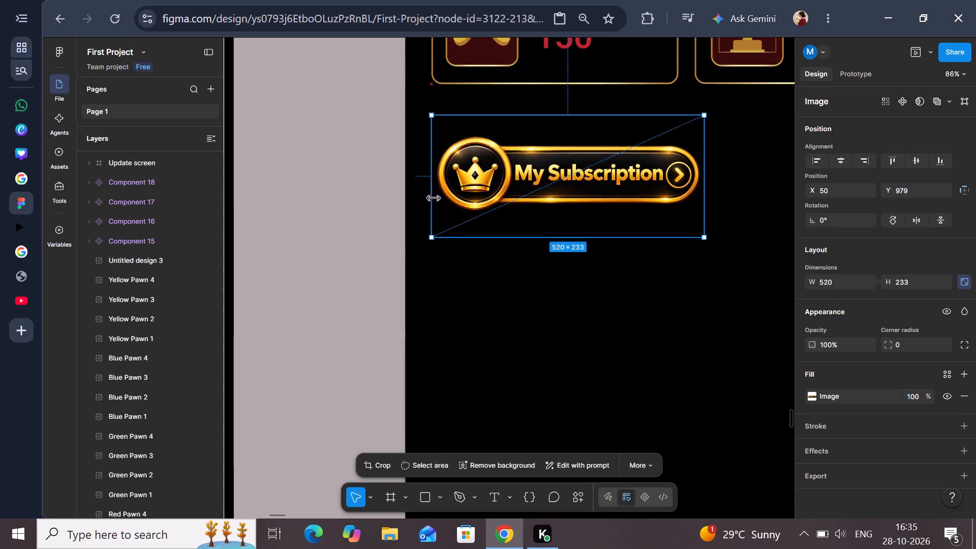
pyautogui.moveTo(433, 197); pyautogui.dragTo(432, 197)
pyautogui.hscroll(-2, 584, 176)
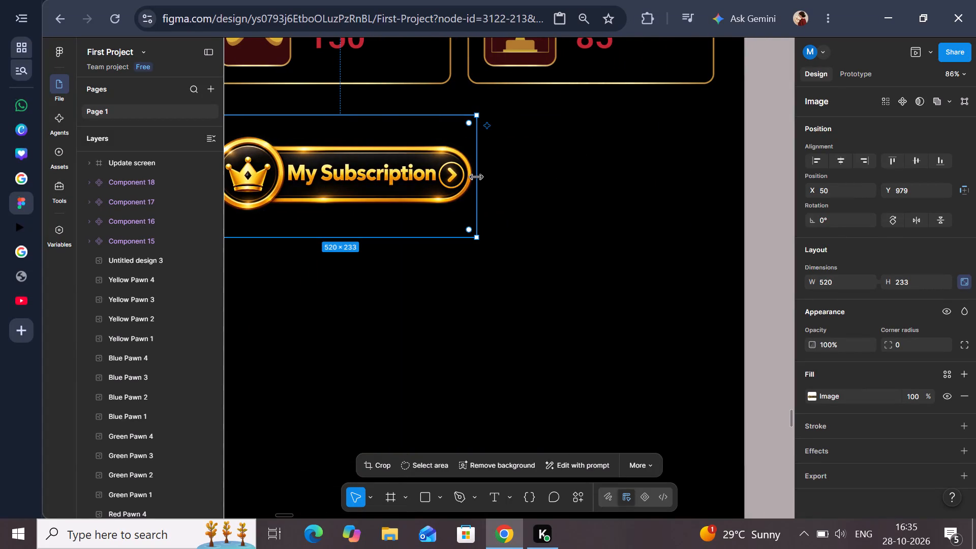
pyautogui.moveTo(476, 177); pyautogui.dragTo(717, 188)
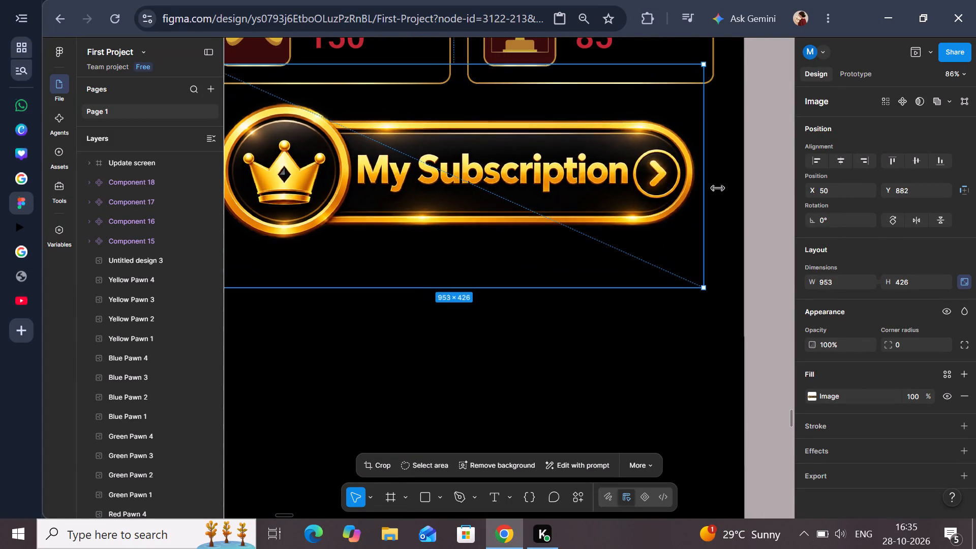
pyautogui.moveTo(717, 188); pyautogui.dragTo(714, 188)
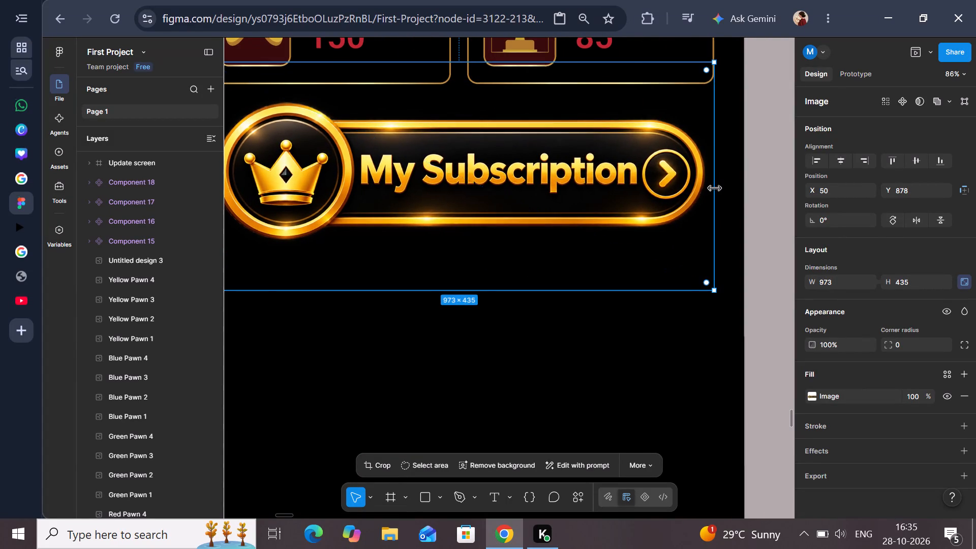
pyautogui.click(763, 188)
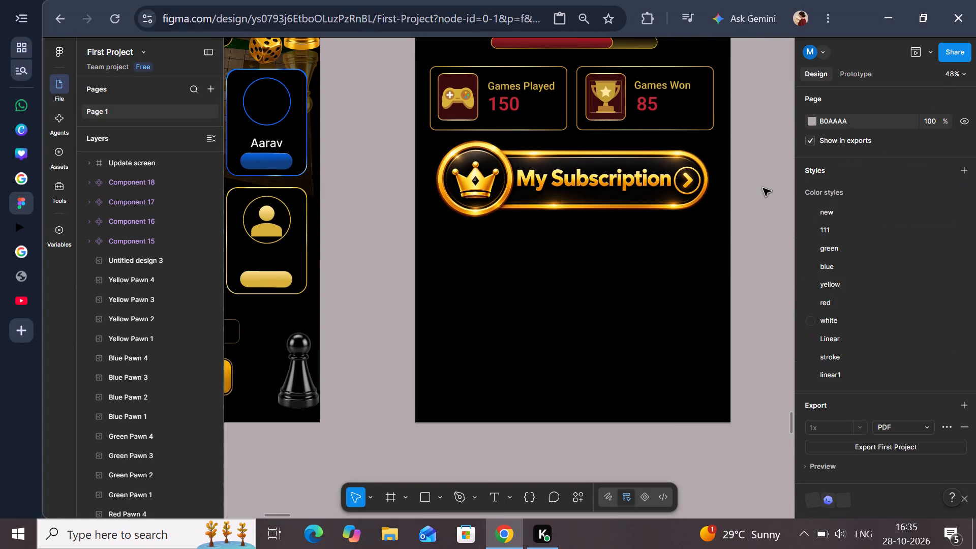
# Move the enlarged My Subscription button image out of the profile frame onto the canvas just below it.
pyautogui.click(599, 200)
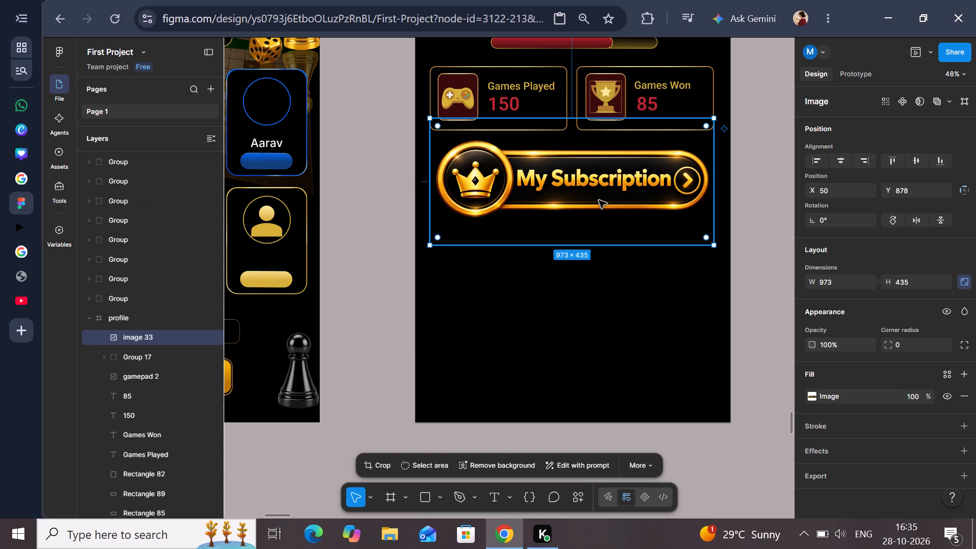
pyautogui.moveTo(599, 200); pyautogui.dragTo(822, 272)
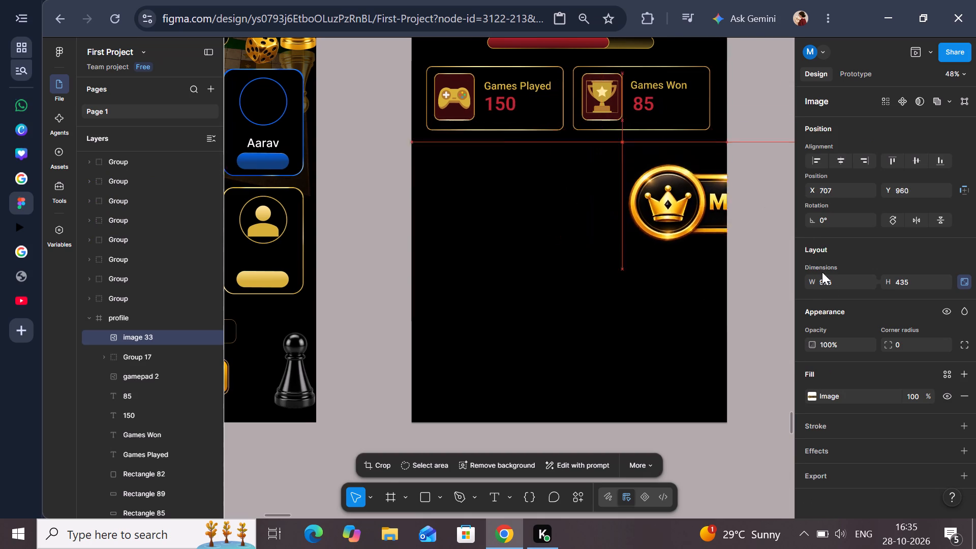
pyautogui.moveTo(822, 272); pyautogui.dragTo(451, 490)
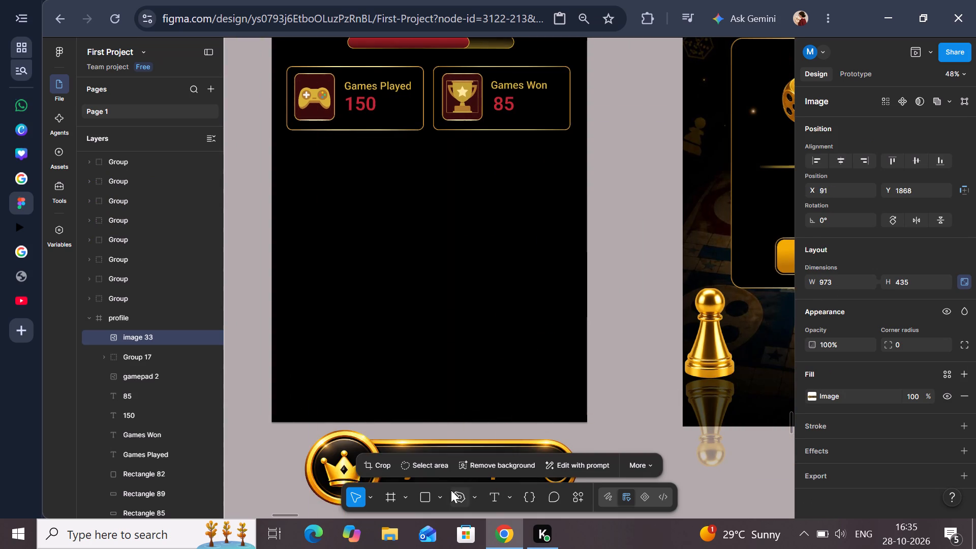
pyautogui.moveTo(451, 490); pyautogui.dragTo(424, 490)
pyautogui.click(611, 302)
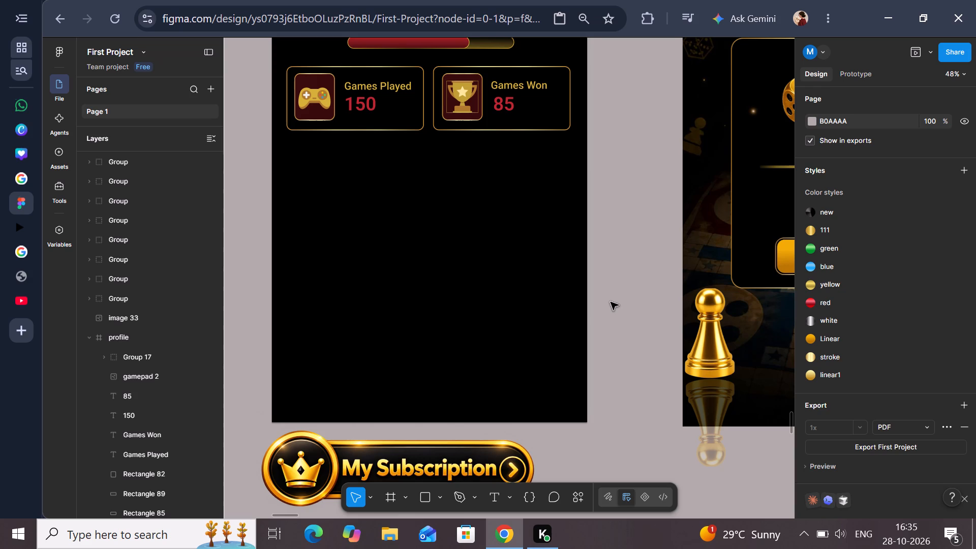
# Remove the stroke from the trophy image in the Games Won card.
pyautogui.scroll(2, 611, 302)
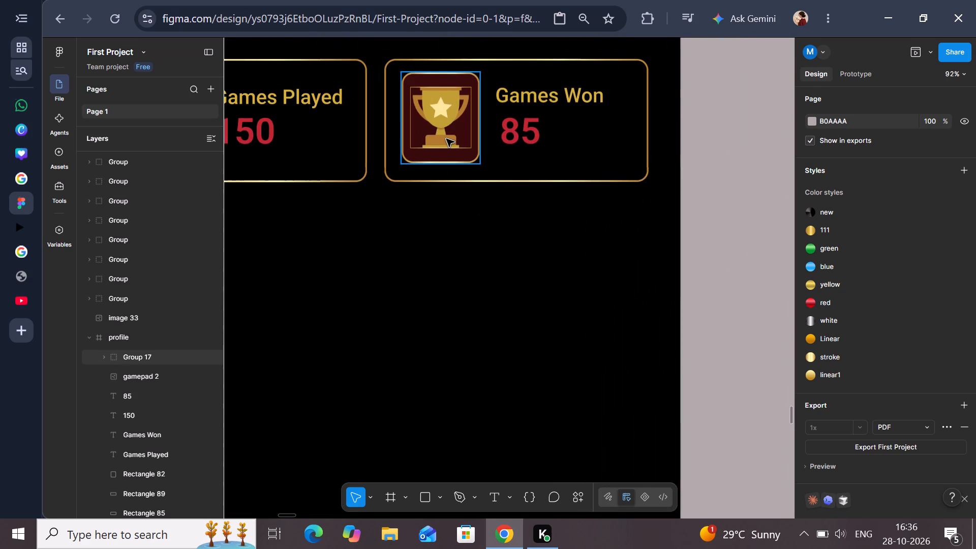
pyautogui.doubleClick(446, 139)
pyautogui.doubleClick(446, 139)
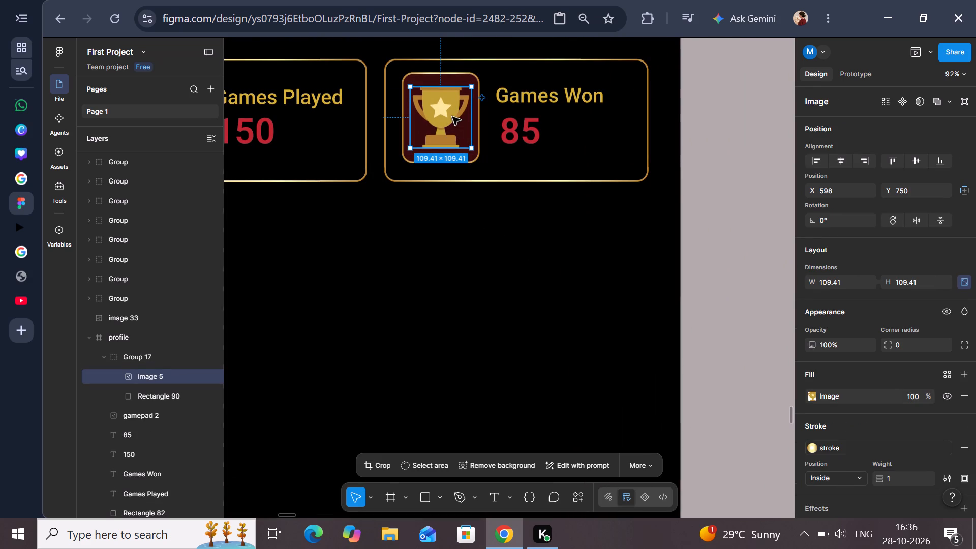
pyautogui.scroll(-1, 850, 301)
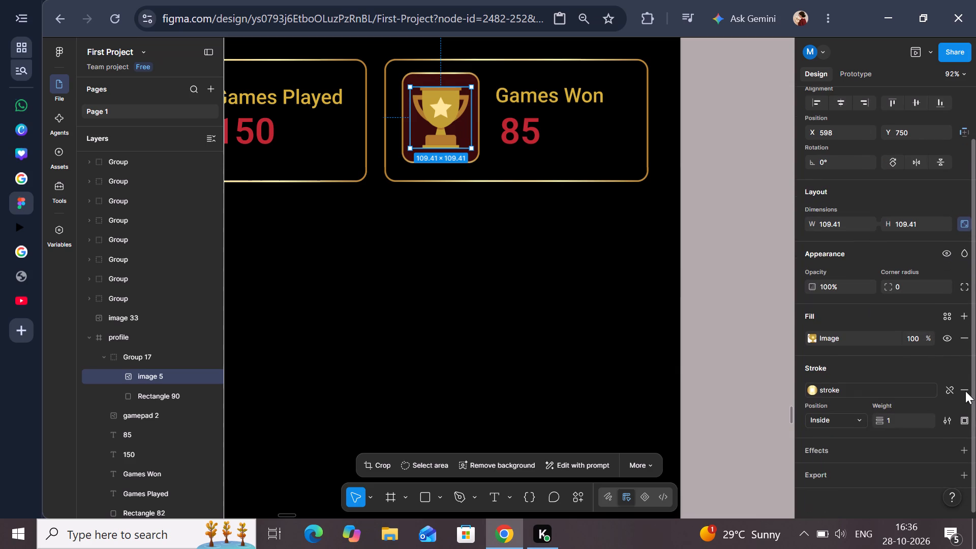
pyautogui.click(965, 391)
pyautogui.click(700, 173)
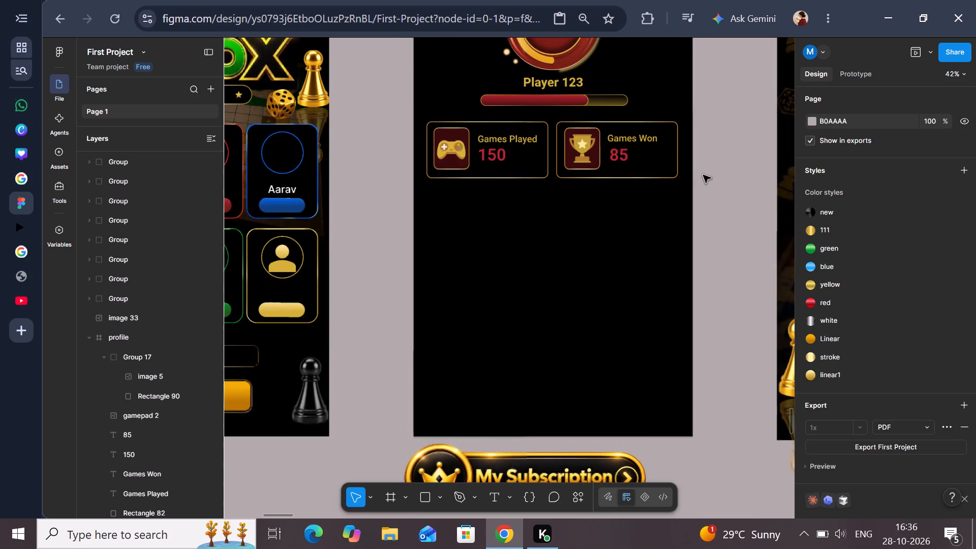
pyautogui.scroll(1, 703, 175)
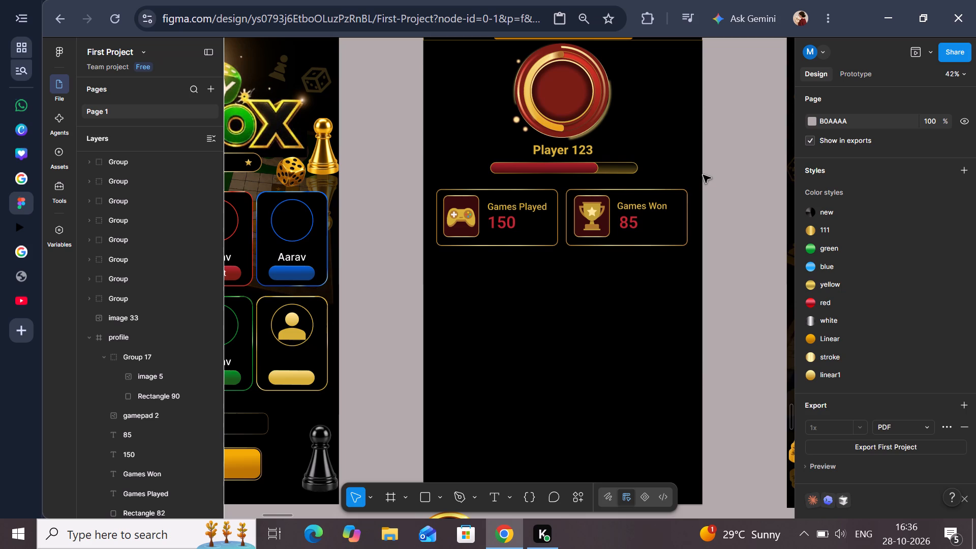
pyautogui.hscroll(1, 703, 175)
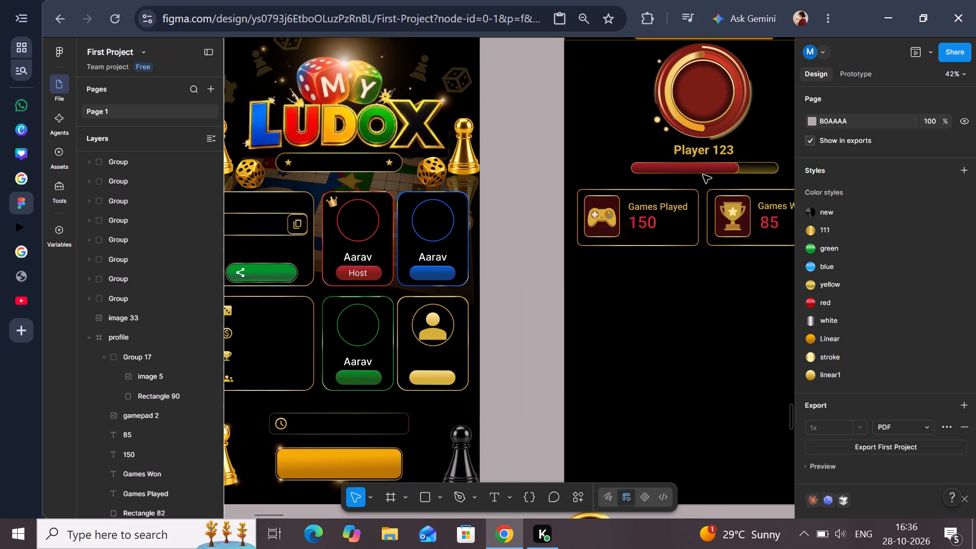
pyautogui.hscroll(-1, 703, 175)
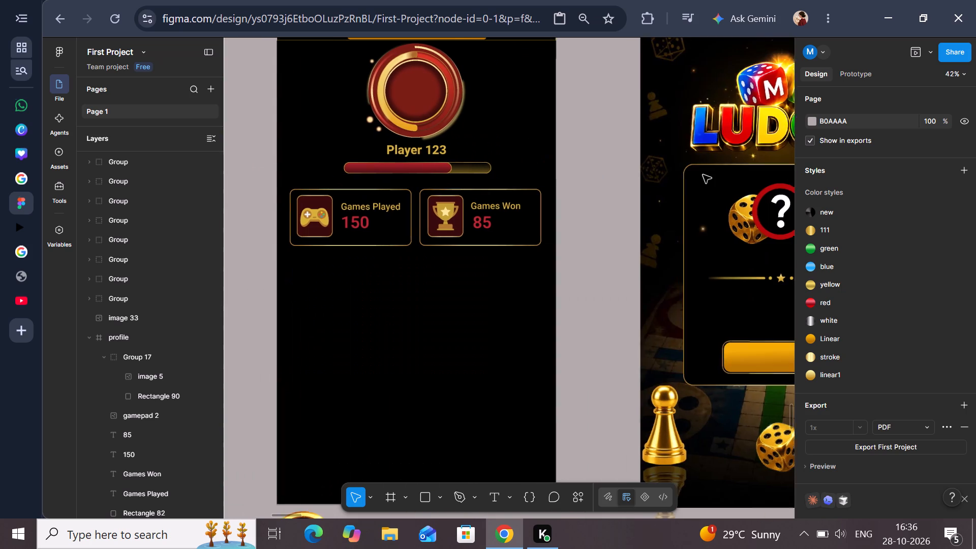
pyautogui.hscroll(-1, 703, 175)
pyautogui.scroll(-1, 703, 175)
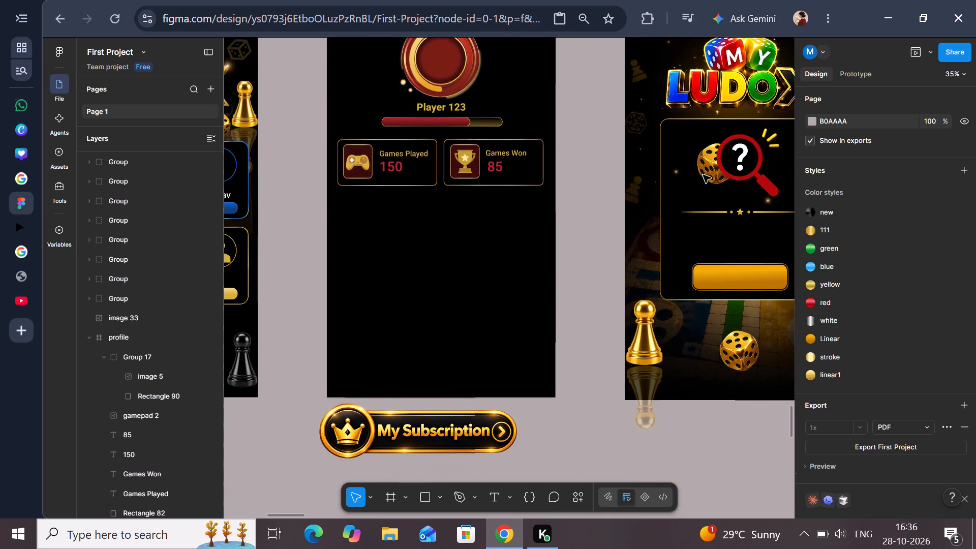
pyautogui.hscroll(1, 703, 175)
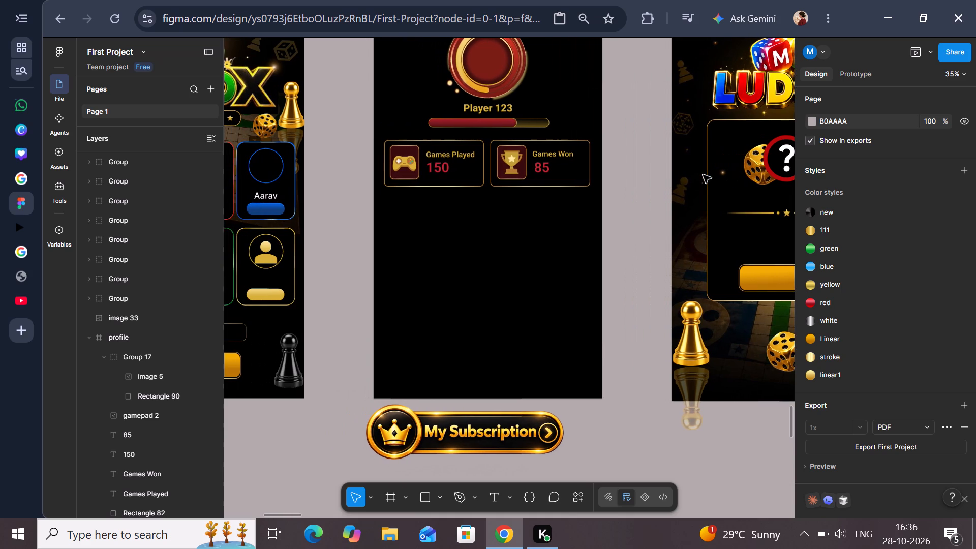
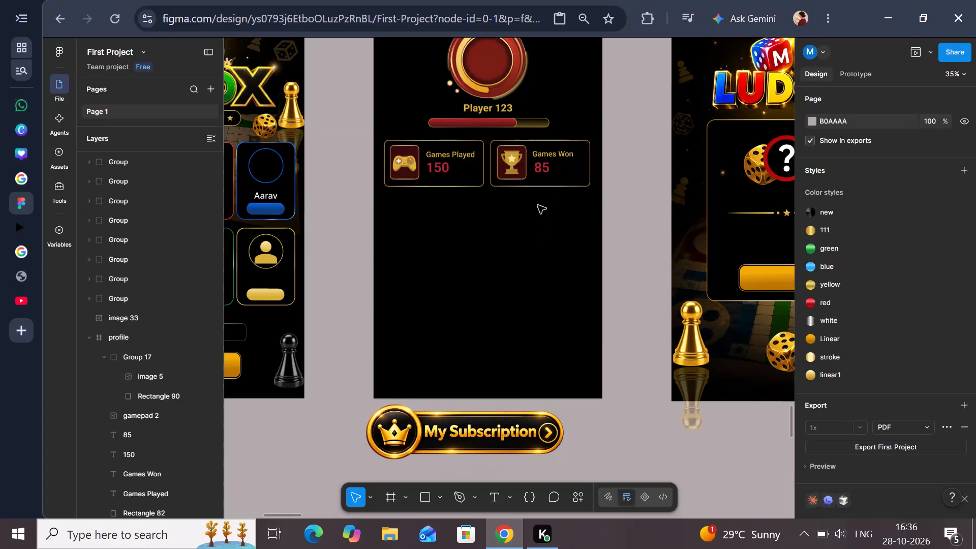
# Compare the styling of the Room found screen's card with that of the Games Won card.
pyautogui.hscroll(-2, 542, 207)
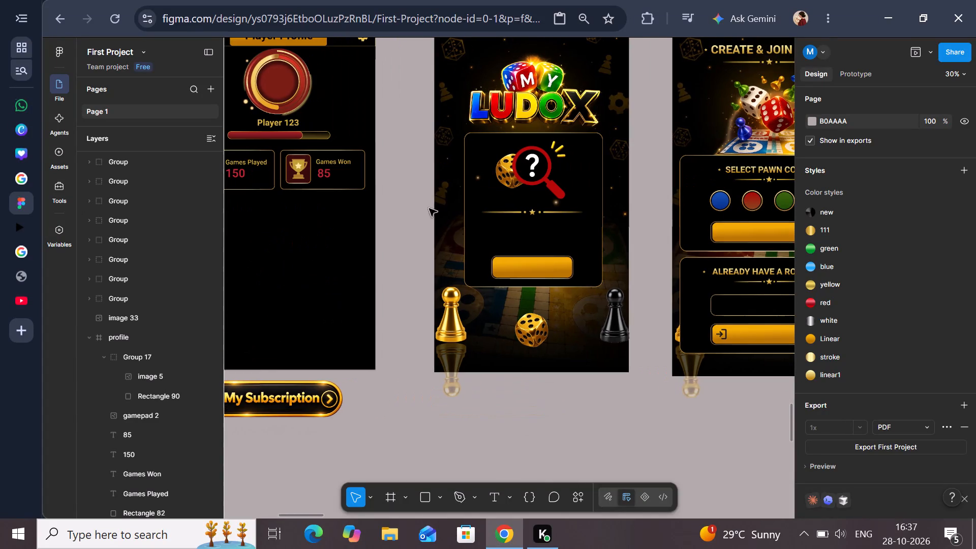
pyautogui.click(462, 213)
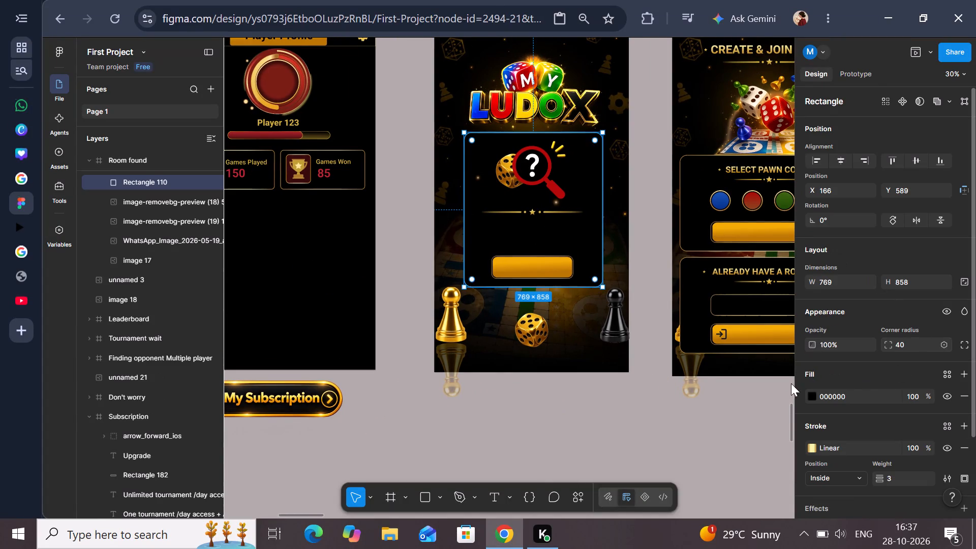
pyautogui.click(299, 189)
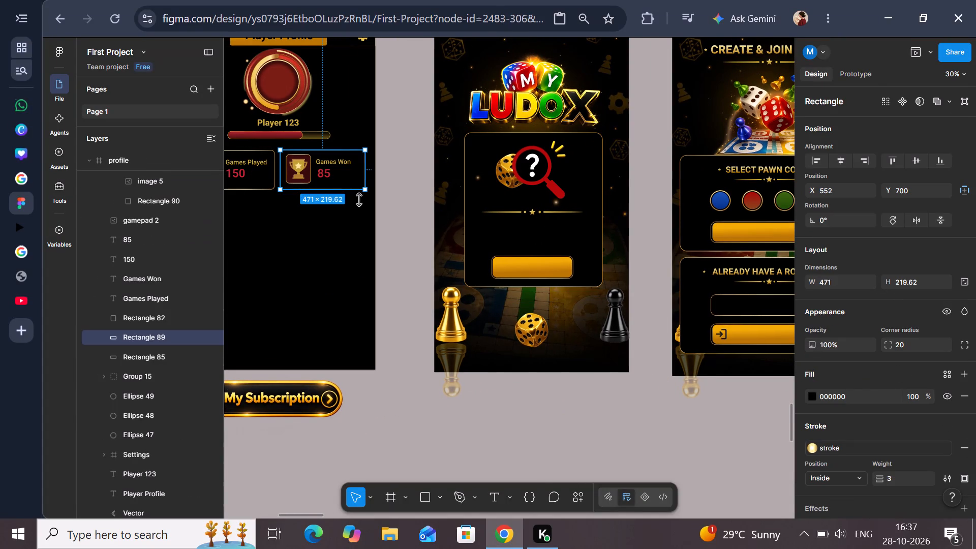
pyautogui.click(418, 200)
# Duplicate the Room found screen's gold button group and place the copy in the profile frame below the stats cards at X 50, Y 1027.
pyautogui.scroll(-1, 418, 200)
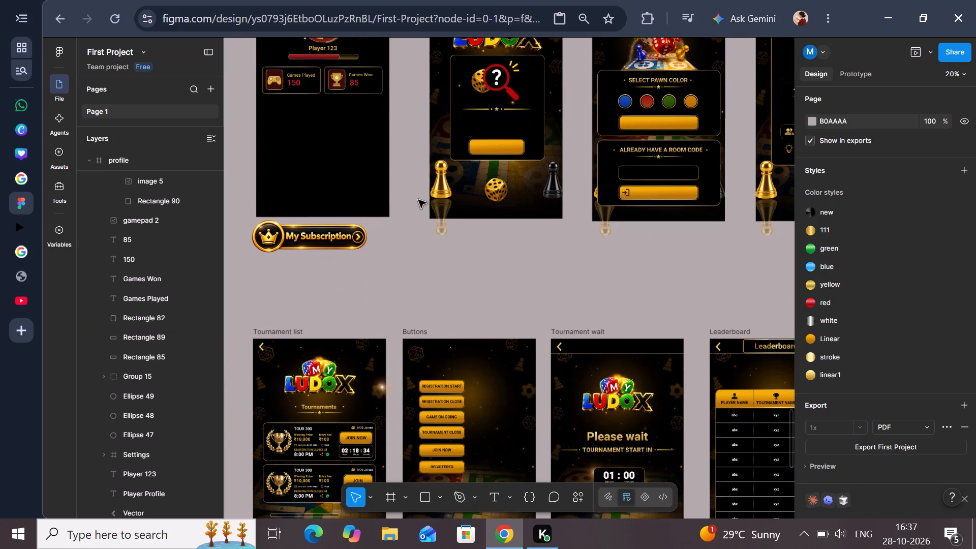
pyautogui.scroll(-1, 418, 200)
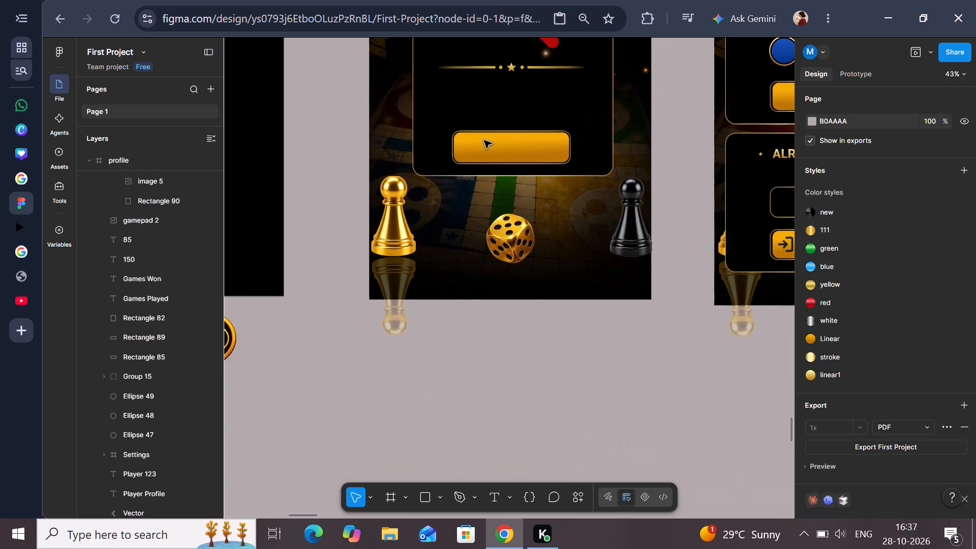
pyautogui.hscroll(1, 484, 140)
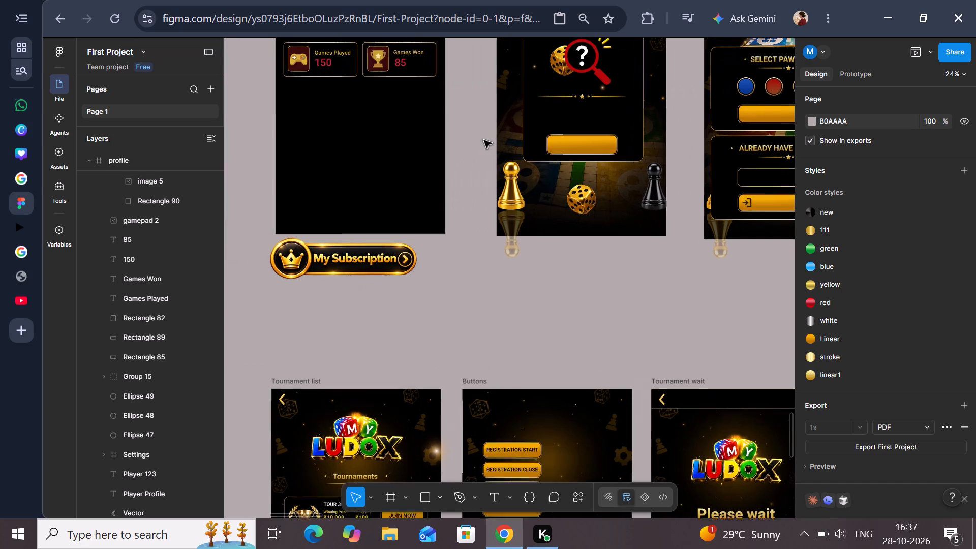
pyautogui.hscroll(-1, 484, 140)
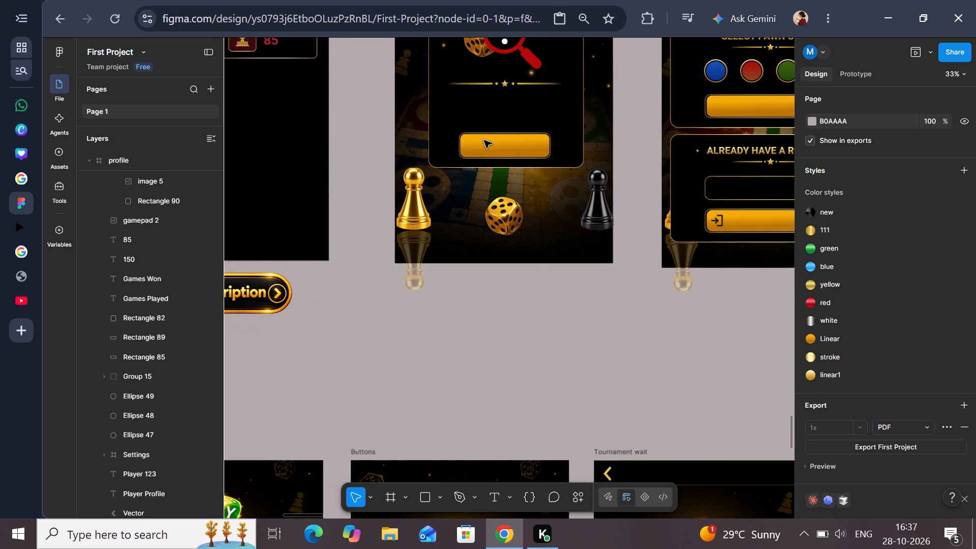
pyautogui.hscroll(1, 484, 140)
pyautogui.hscroll(-2, 484, 140)
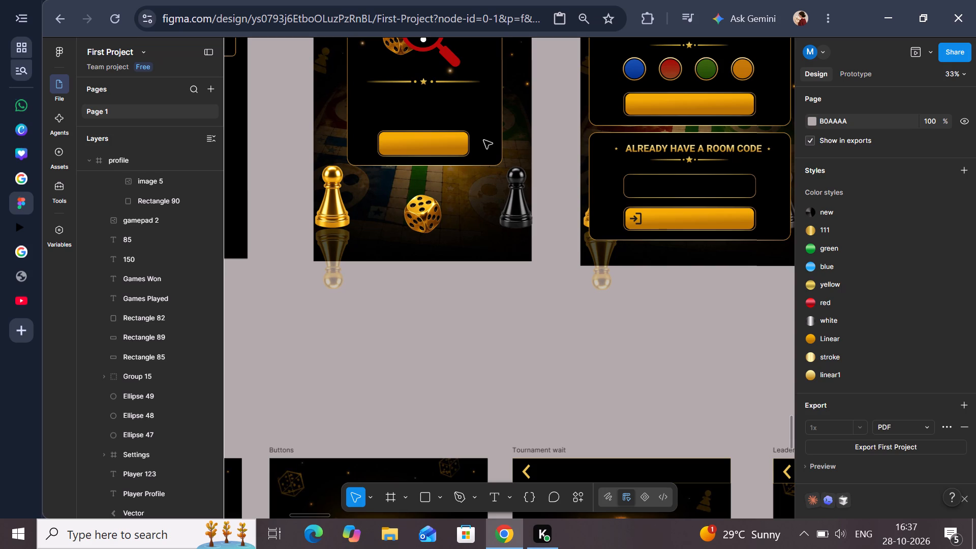
pyautogui.hscroll(1, 484, 140)
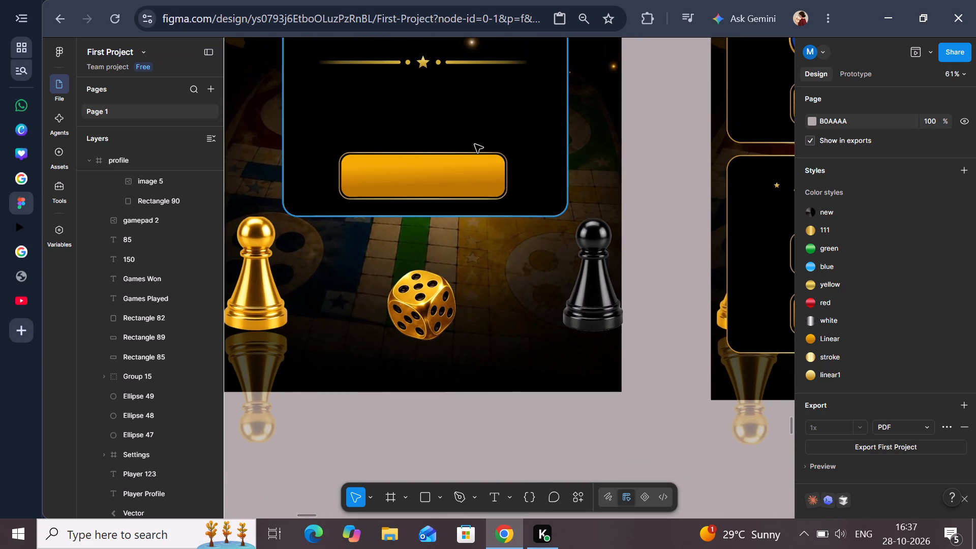
pyautogui.click(472, 156)
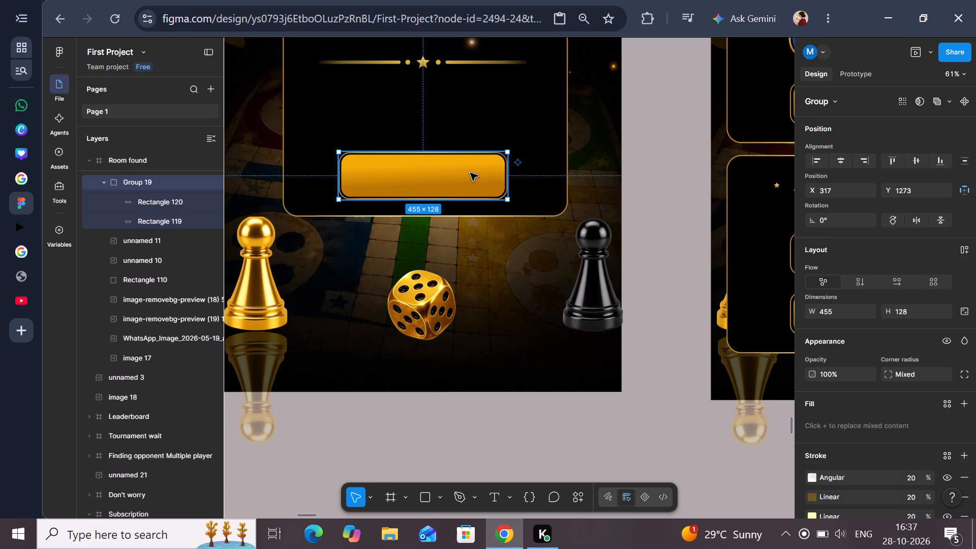
pyautogui.hotkey('ctrl', 'd')
pyautogui.moveTo(470, 173); pyautogui.dragTo(469, 202)
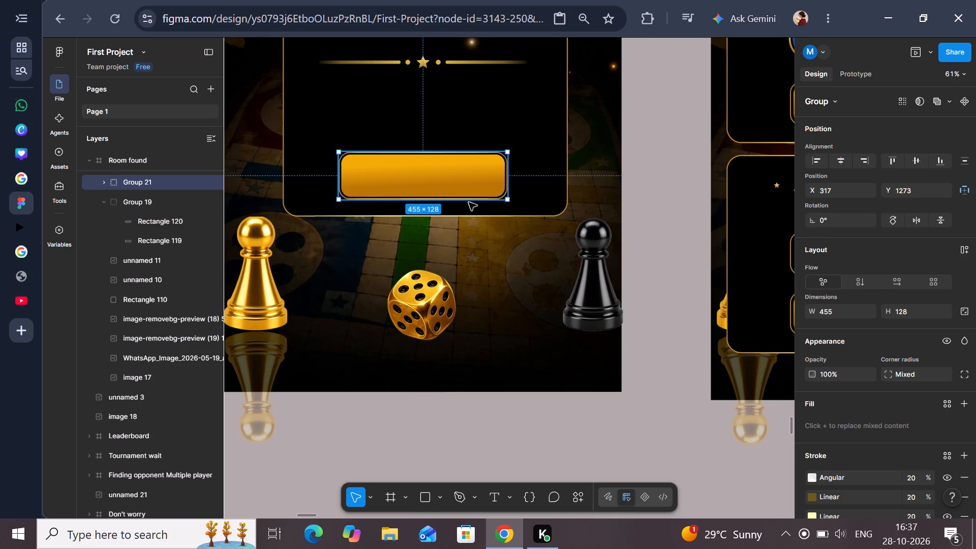
pyautogui.moveTo(469, 202); pyautogui.dragTo(469, 205)
pyautogui.hscroll(9, 469, 205)
pyautogui.scroll(1, 469, 205)
pyautogui.moveTo(469, 205); pyautogui.dragTo(412, 202)
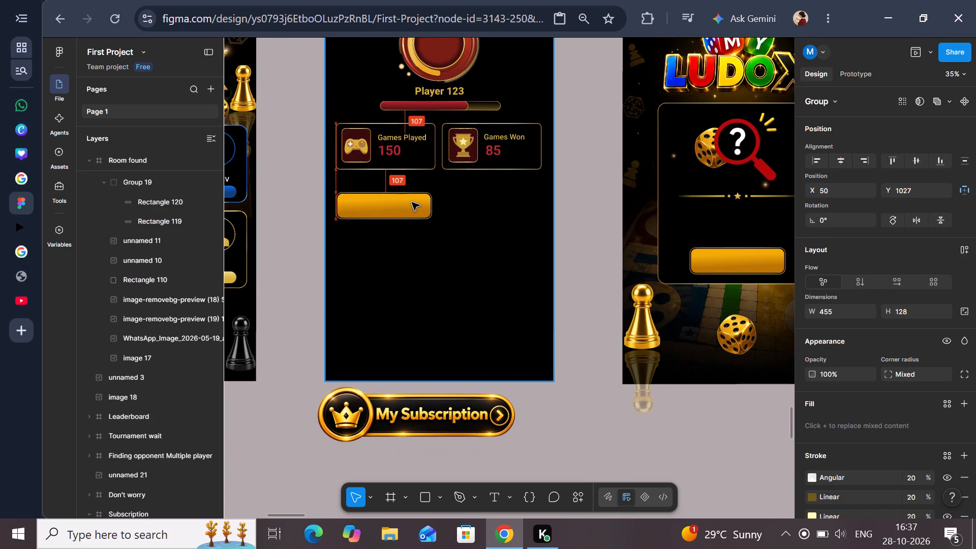
pyautogui.moveTo(412, 202); pyautogui.dragTo(410, 202)
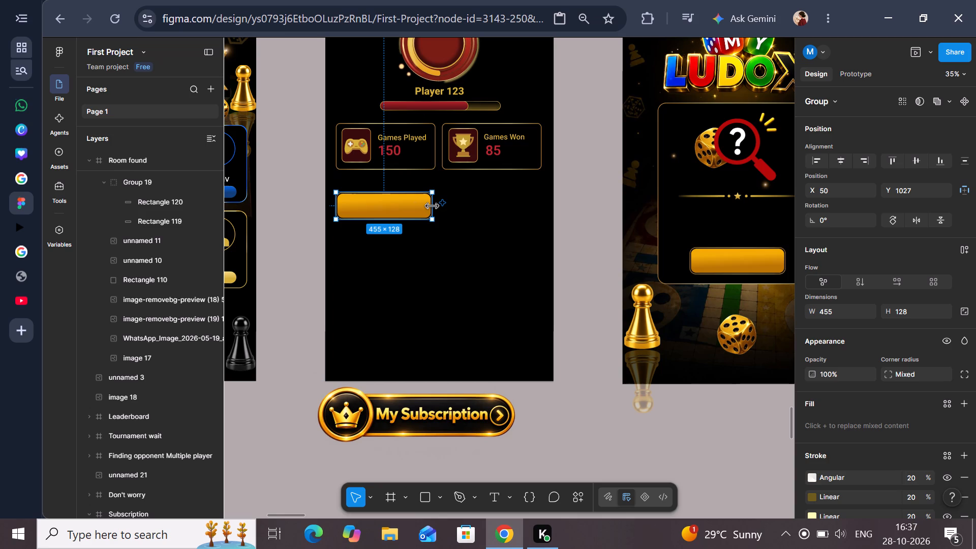
# Widen the copied gold button to 946 × 128 and move it closer beneath the stats cards at X 67, Y 980.
pyautogui.moveTo(432, 206); pyautogui.dragTo(521, 217)
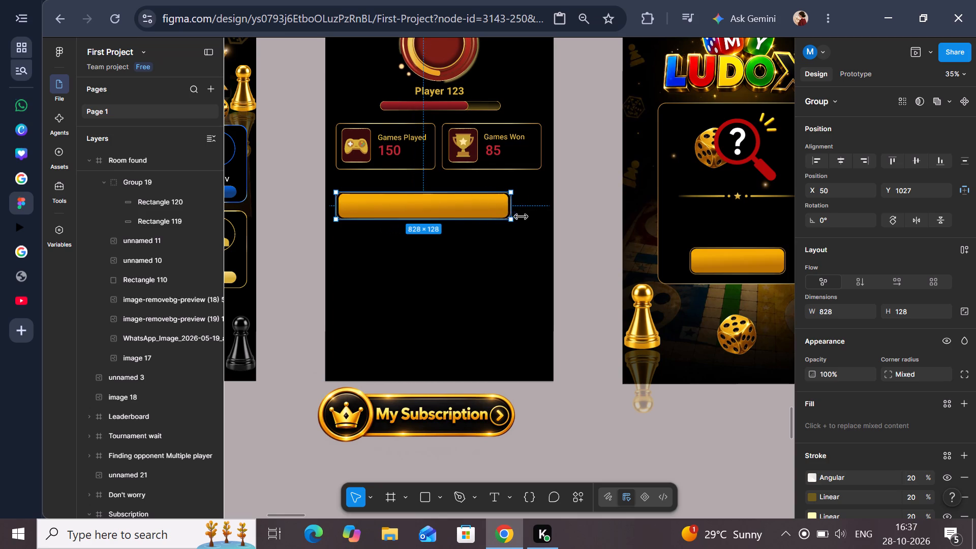
pyautogui.moveTo(521, 217); pyautogui.dragTo(542, 217)
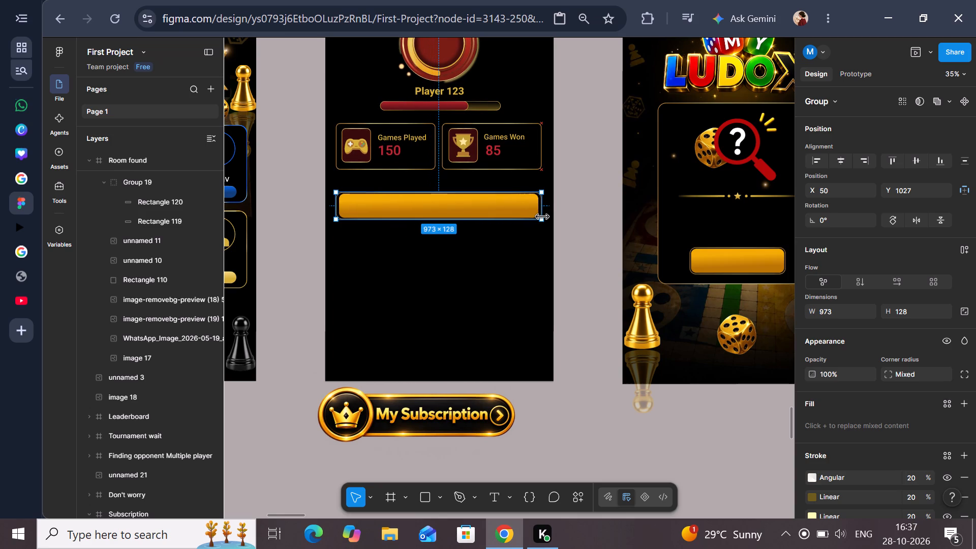
pyautogui.moveTo(542, 217); pyautogui.dragTo(536, 217)
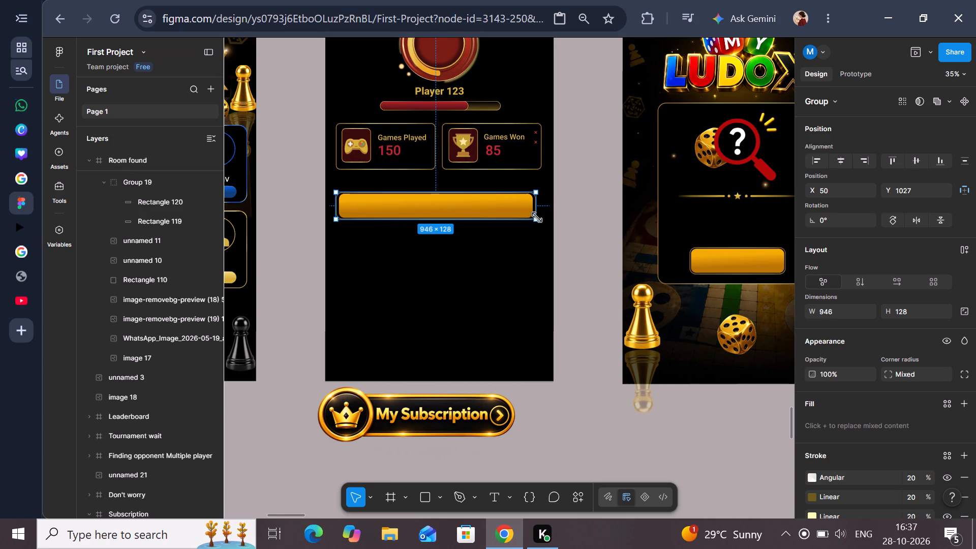
pyautogui.moveTo(413, 186); pyautogui.dragTo(417, 185)
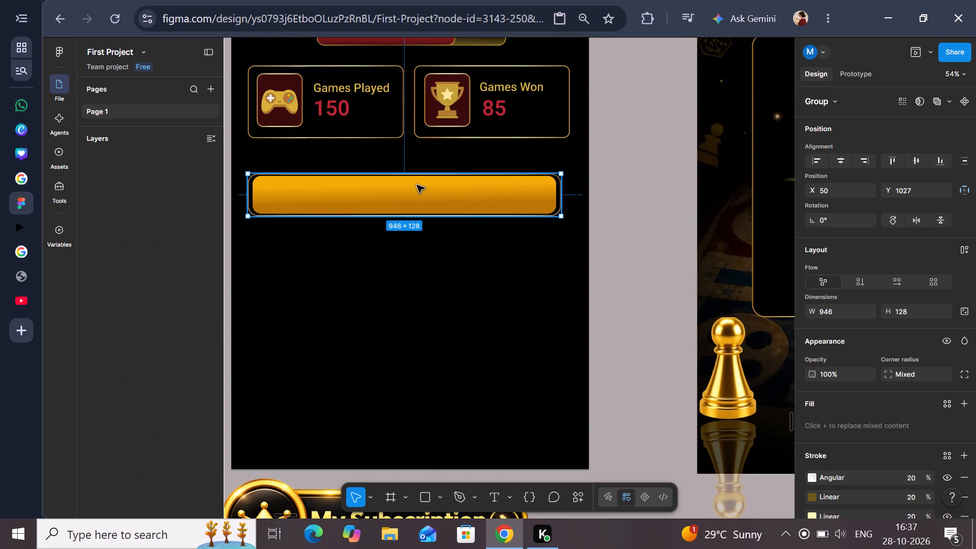
pyautogui.moveTo(417, 185); pyautogui.dragTo(416, 169)
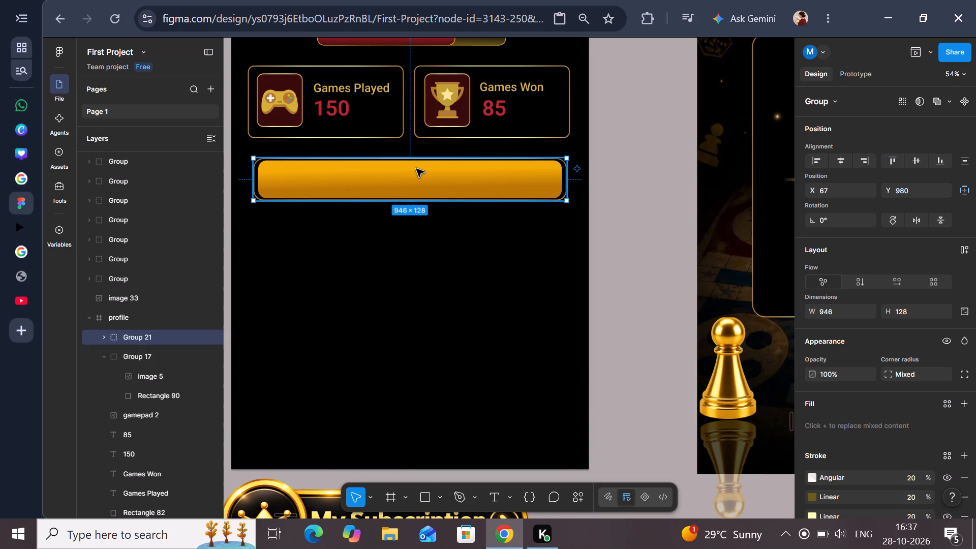
# Check the size, position and spacing of the Games Played and Games Won cards above the gold button.
pyautogui.scroll(1, 416, 169)
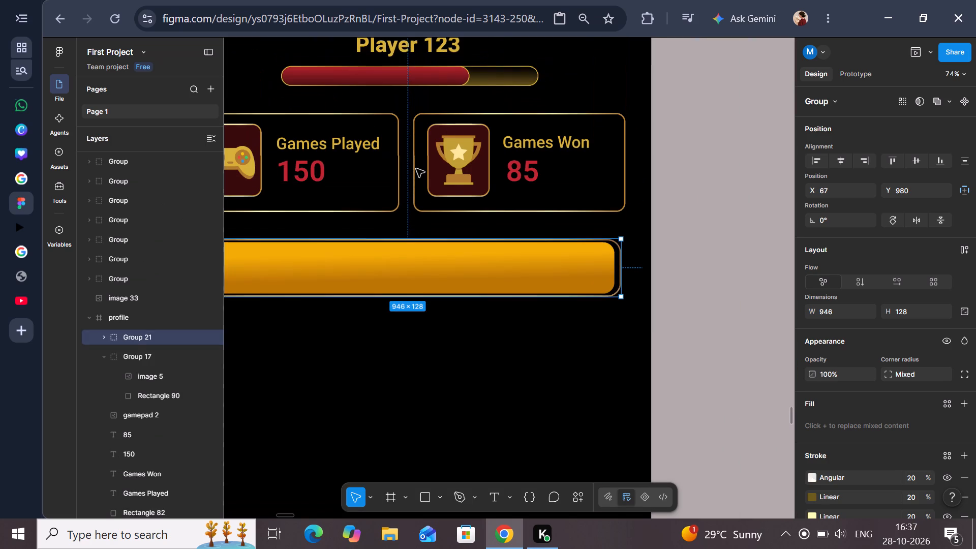
pyautogui.click(425, 113)
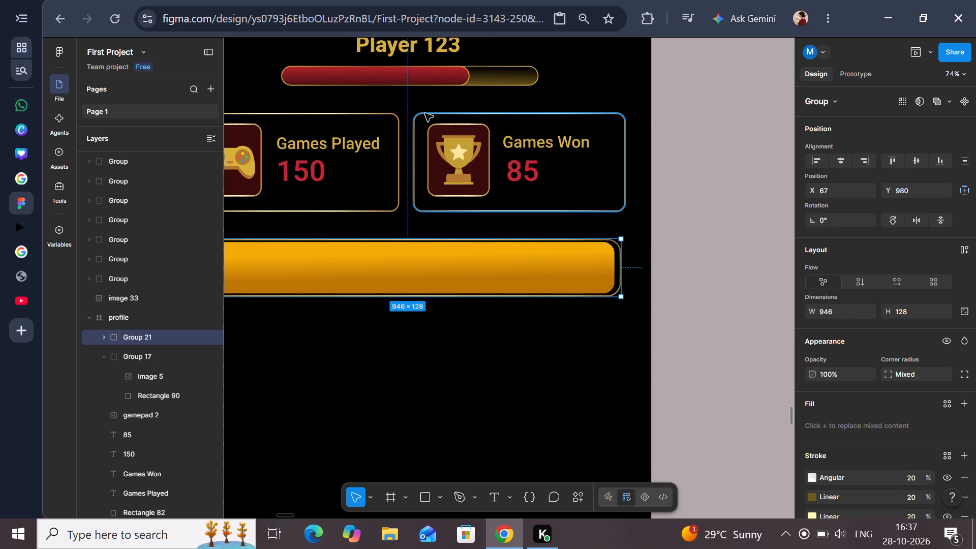
pyautogui.click(389, 116)
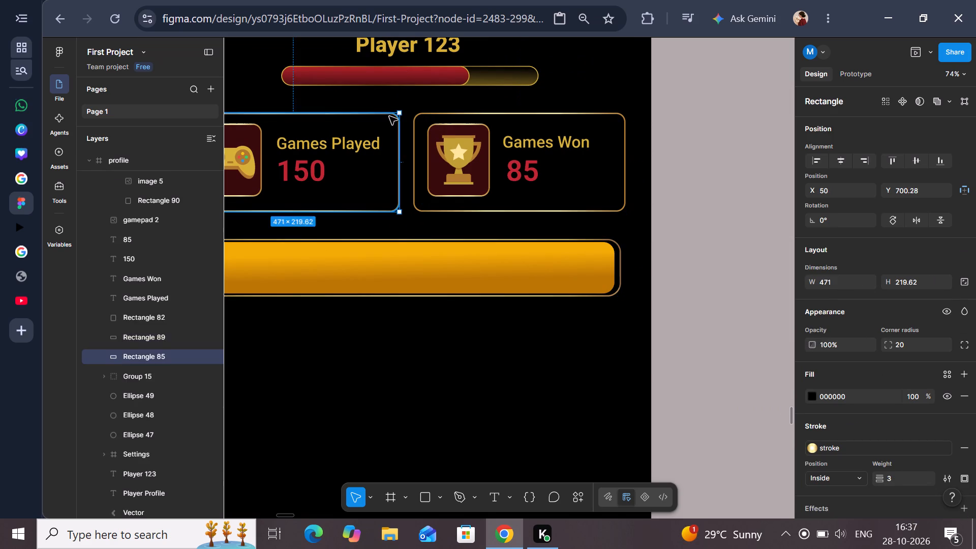
pyautogui.keyDown('shift'); pyautogui.click(424, 114); pyautogui.keyUp('shift')
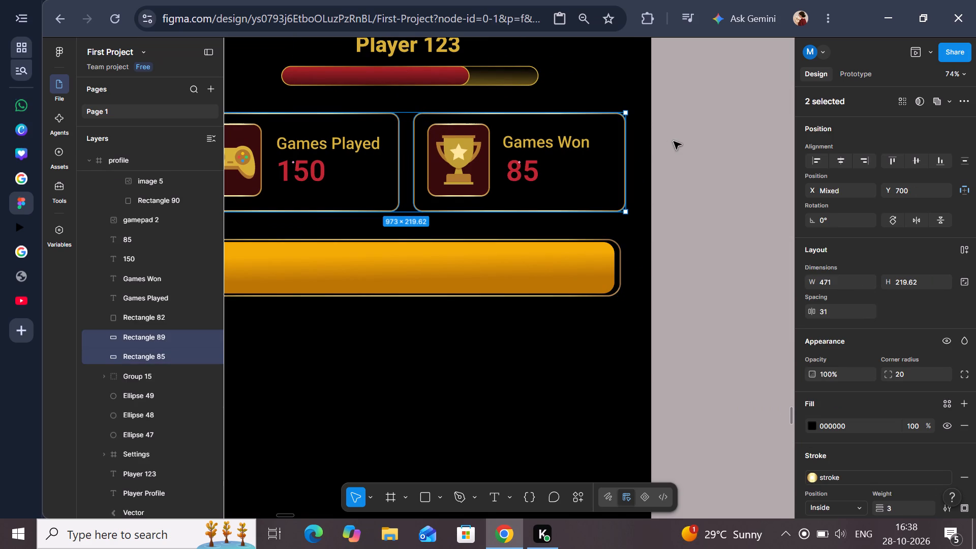
pyautogui.click(692, 143)
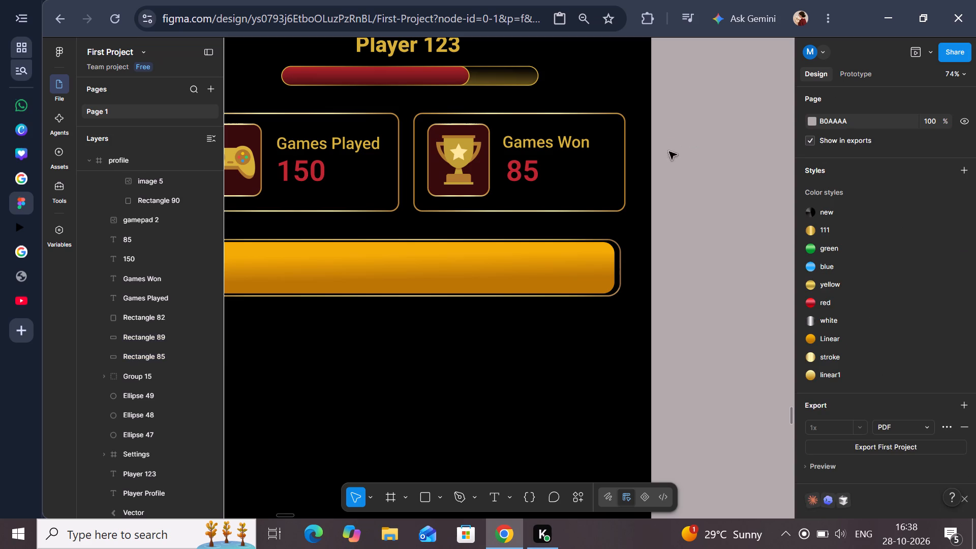
pyautogui.hscroll(1, 582, 200)
pyautogui.click(581, 205)
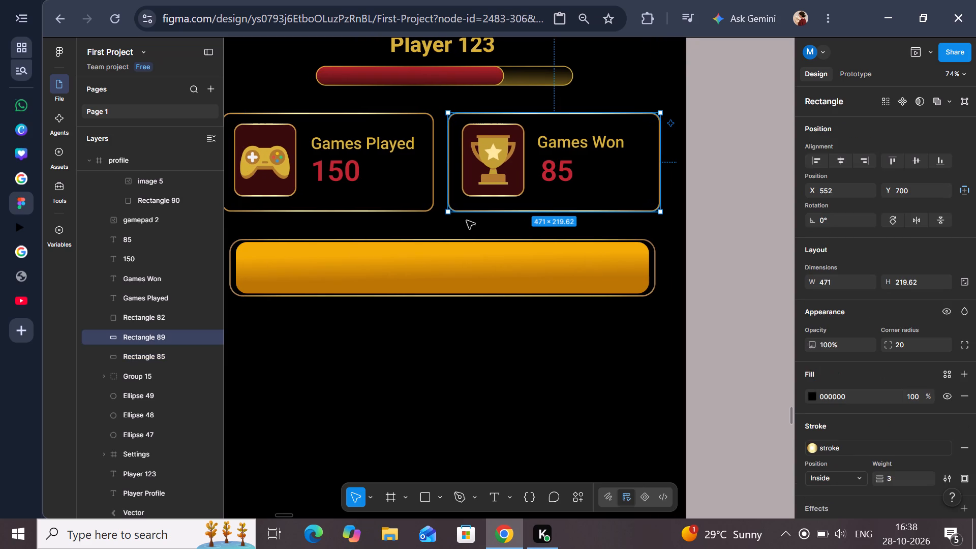
pyautogui.click(411, 206)
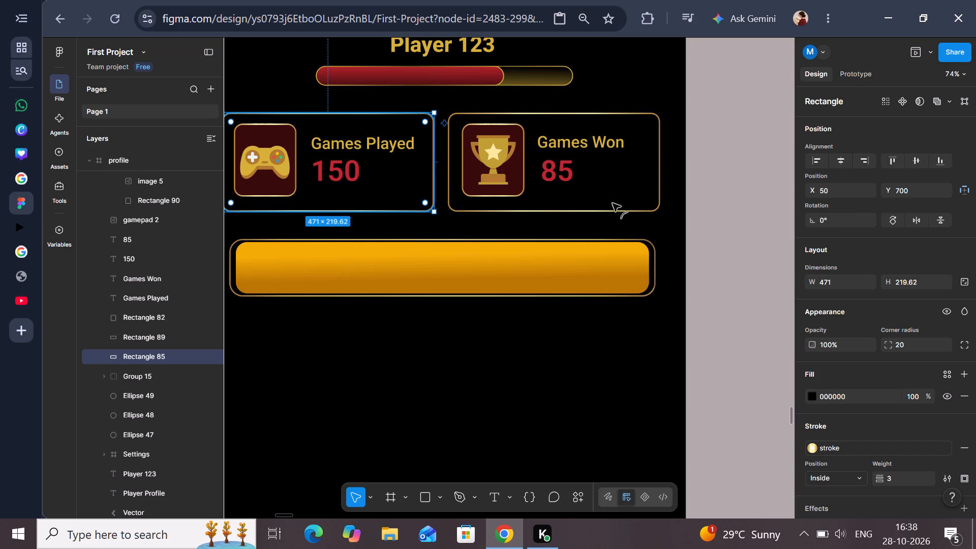
pyautogui.click(734, 178)
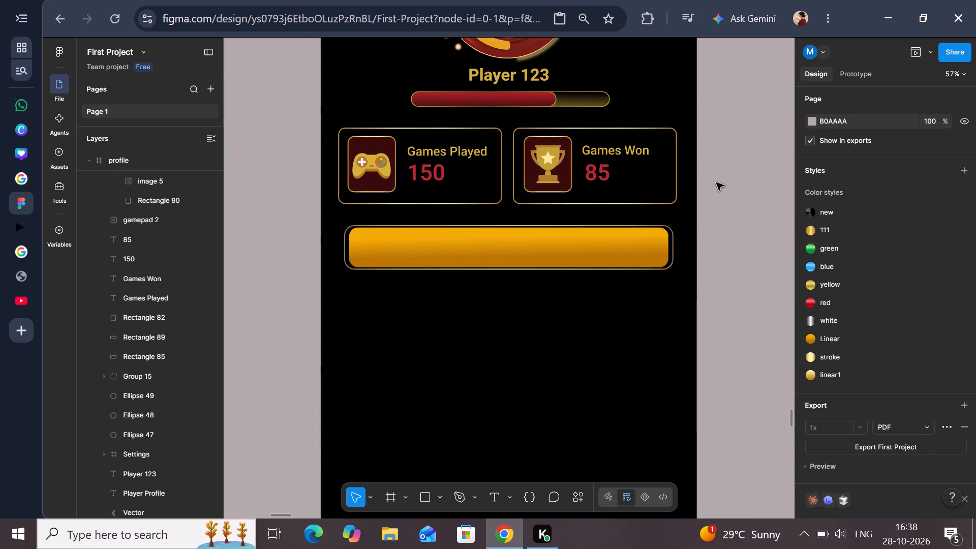
# Extend the button's inner gold rectangle on both sides within its outline to X 77 and width 926.
pyautogui.doubleClick(414, 247)
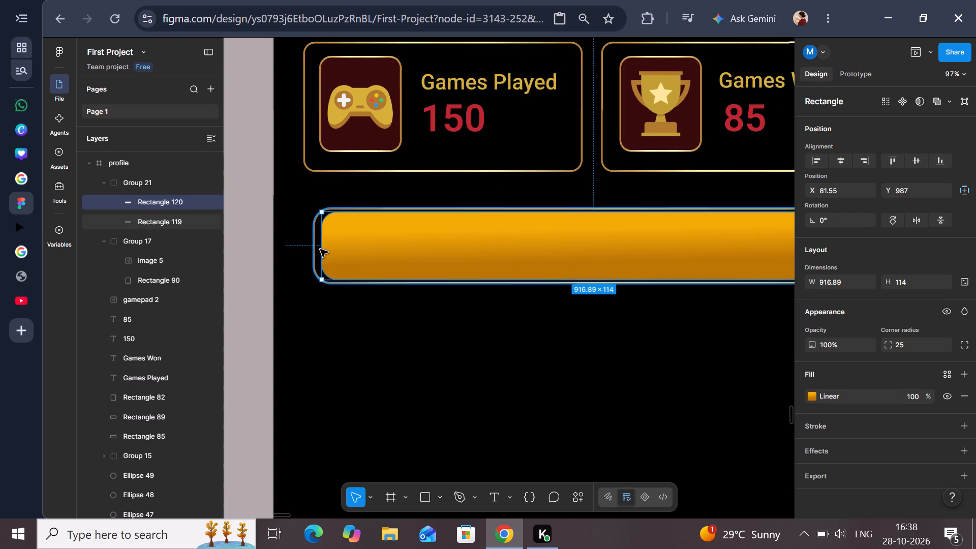
pyautogui.moveTo(322, 249); pyautogui.dragTo(317, 249)
pyautogui.hscroll(-5, 318, 249)
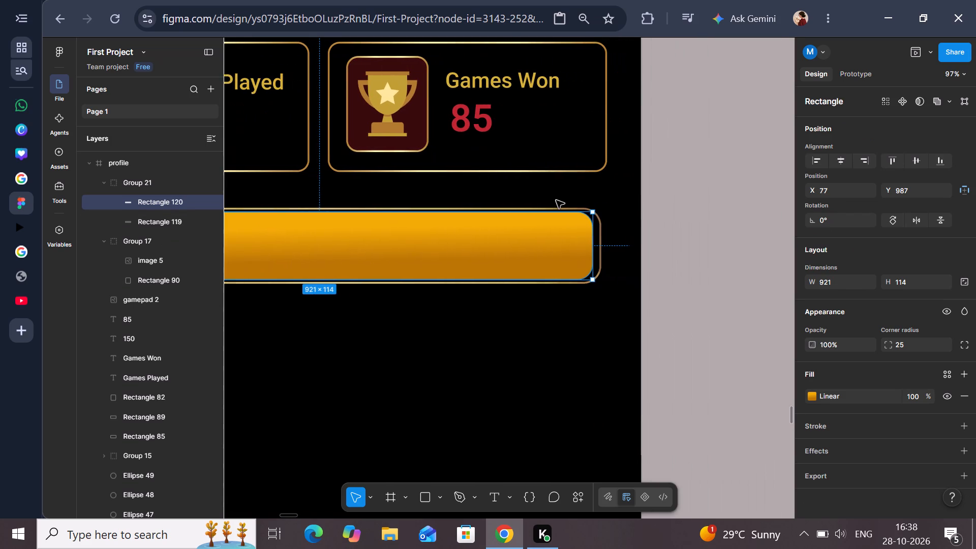
pyautogui.click(585, 255)
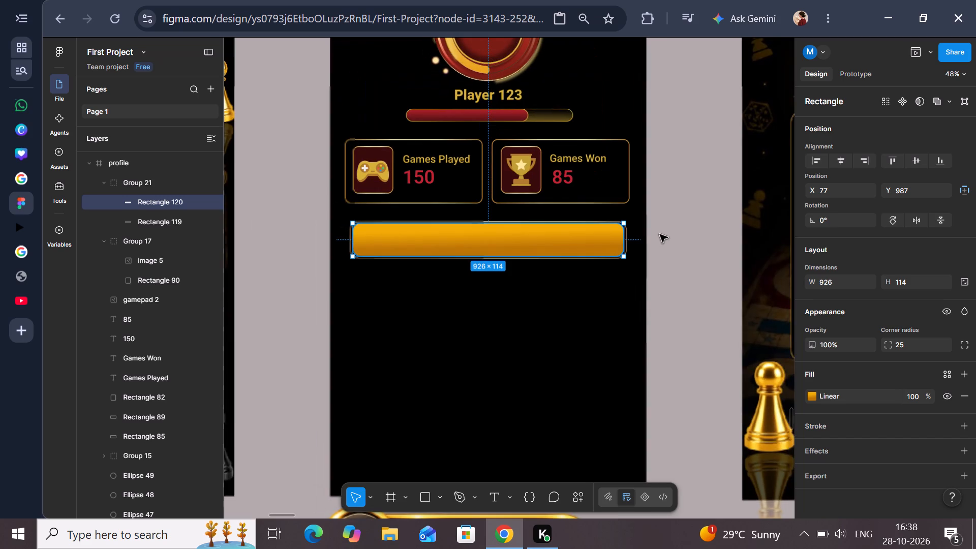
pyautogui.click(689, 231)
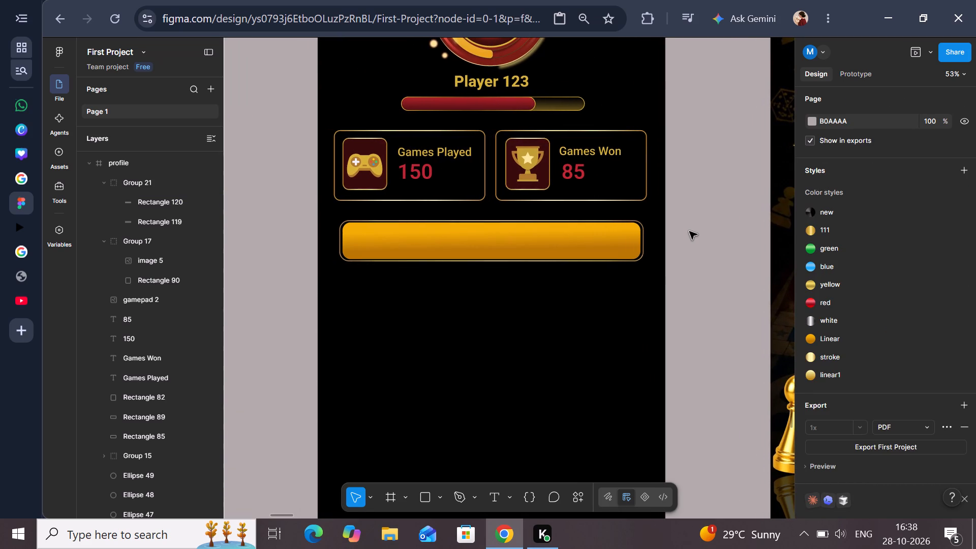
# Align the button's inner gold rectangle to the horizontal centre.
pyautogui.doubleClick(476, 243)
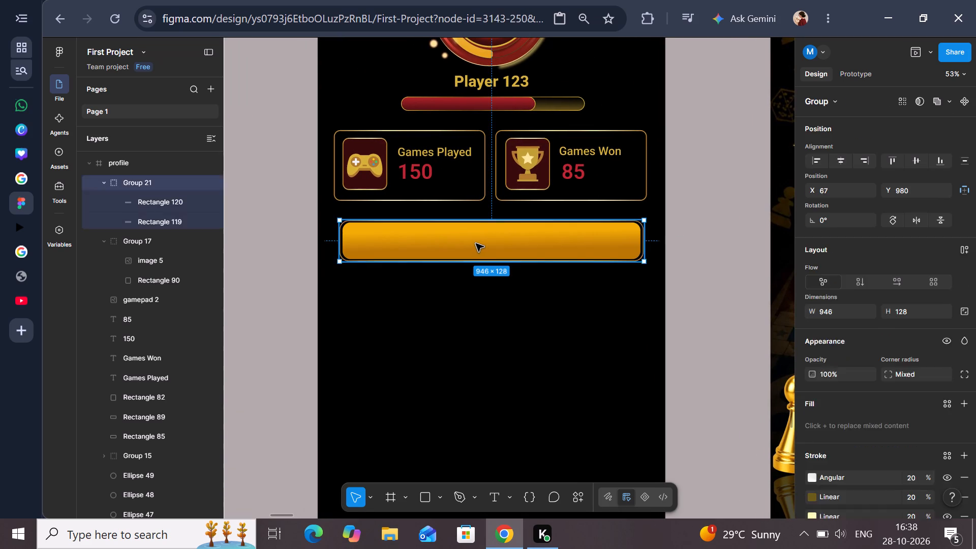
pyautogui.click(847, 162)
pyautogui.click(754, 190)
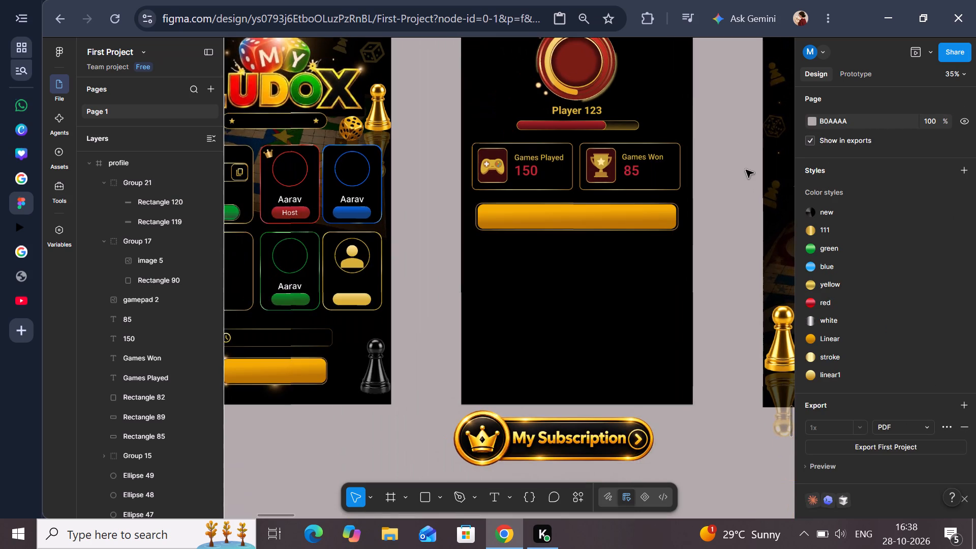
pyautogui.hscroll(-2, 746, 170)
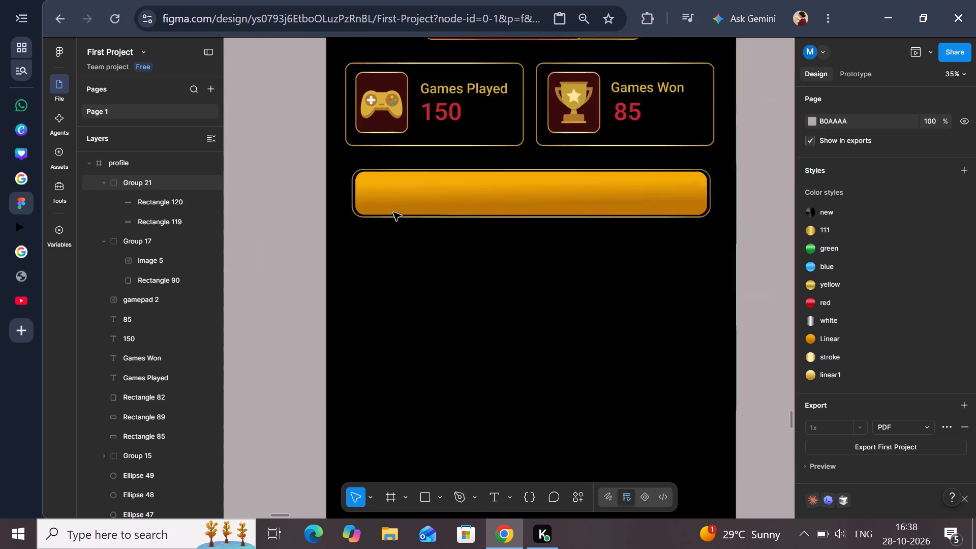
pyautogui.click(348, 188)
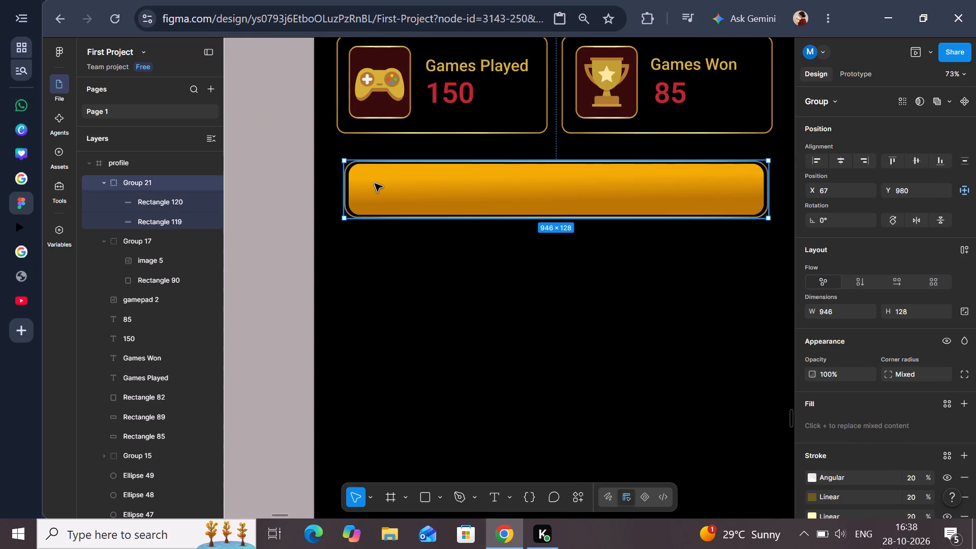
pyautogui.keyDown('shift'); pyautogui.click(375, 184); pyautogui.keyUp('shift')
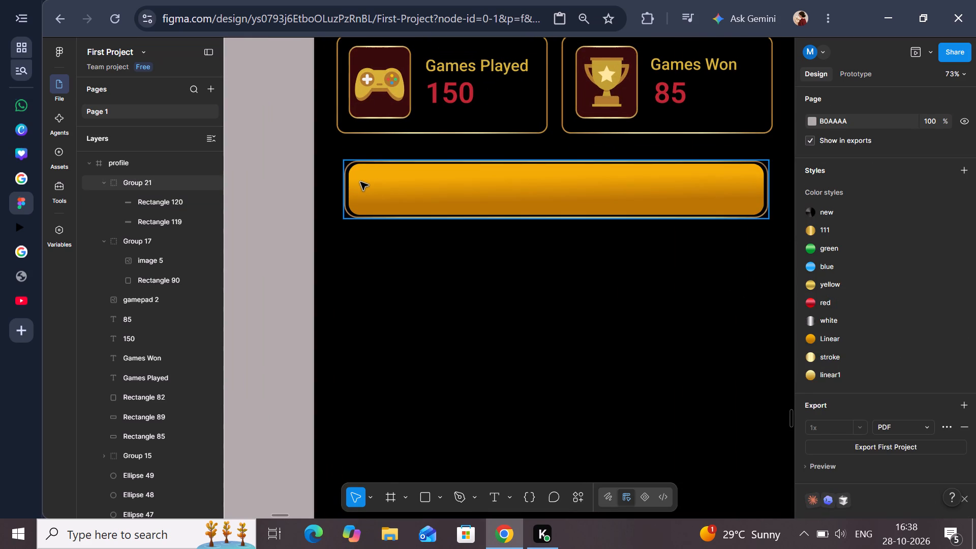
# Delete the wide gold button group, both its inner rectangle and outline, from beneath the stats cards.
pyautogui.click(375, 178)
pyautogui.keyDown('shift'); pyautogui.click(375, 178); pyautogui.keyUp('shift')
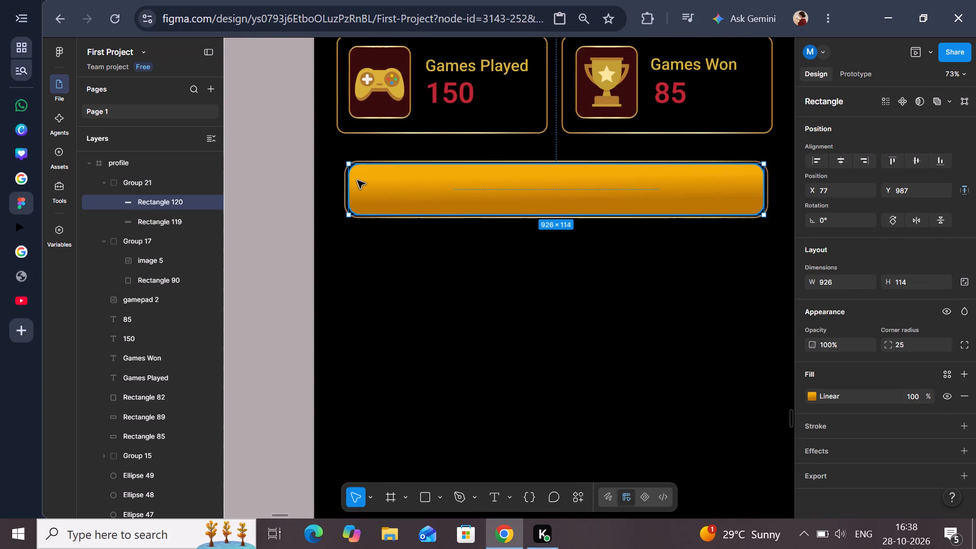
pyautogui.keyDown('shift'); pyautogui.click(343, 184); pyautogui.keyUp('shift')
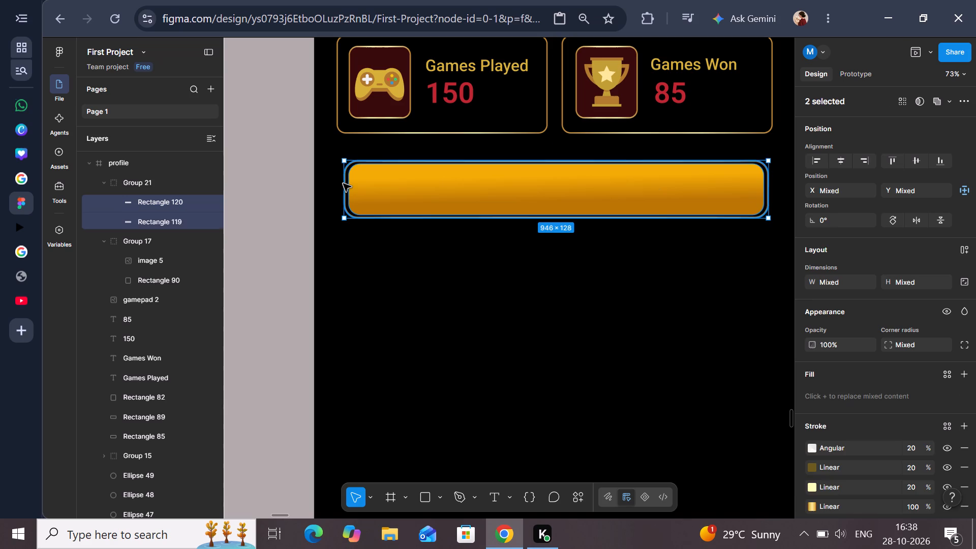
pyautogui.click(120, 182)
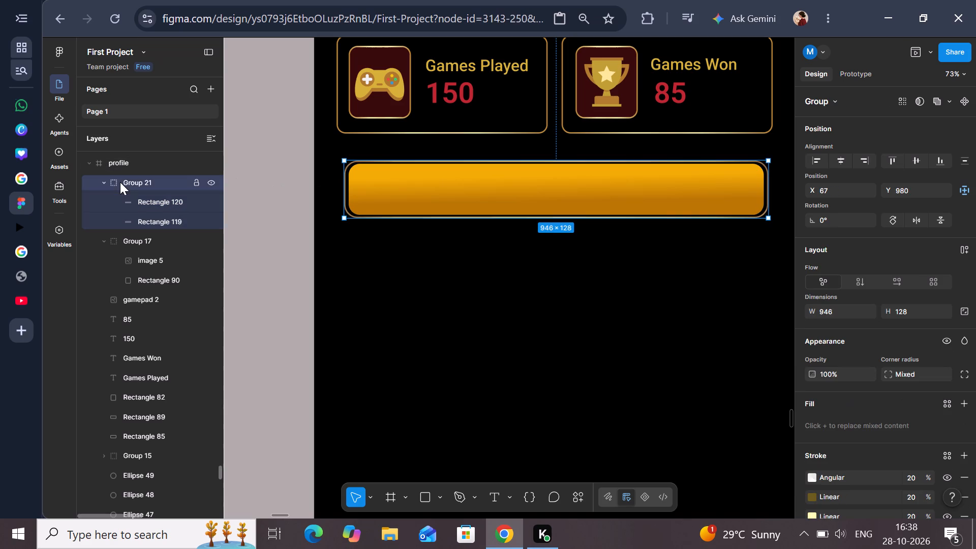
pyautogui.press('BackSpace')
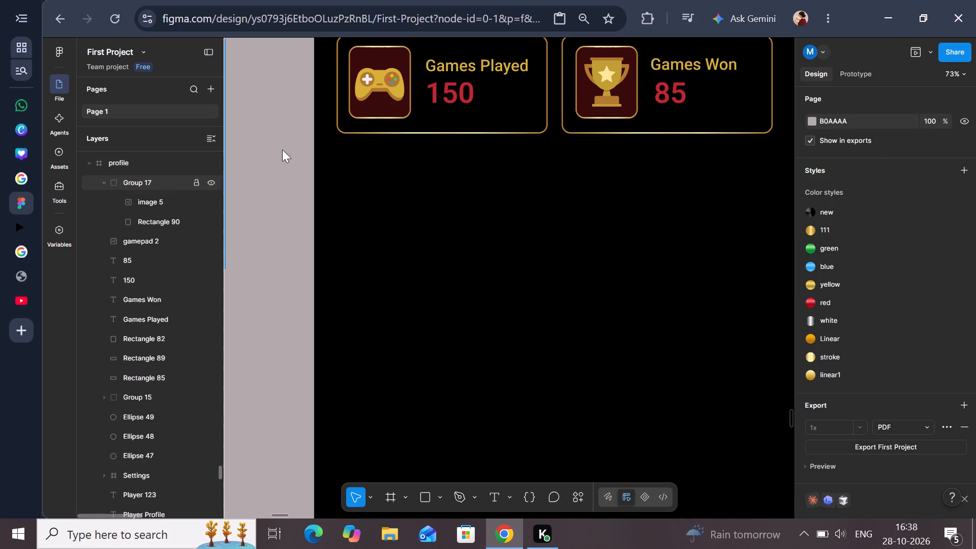
# Apply the saved "stroke" colour style to the outline of the progress bar group below Player 123.
pyautogui.scroll(1, 358, 135)
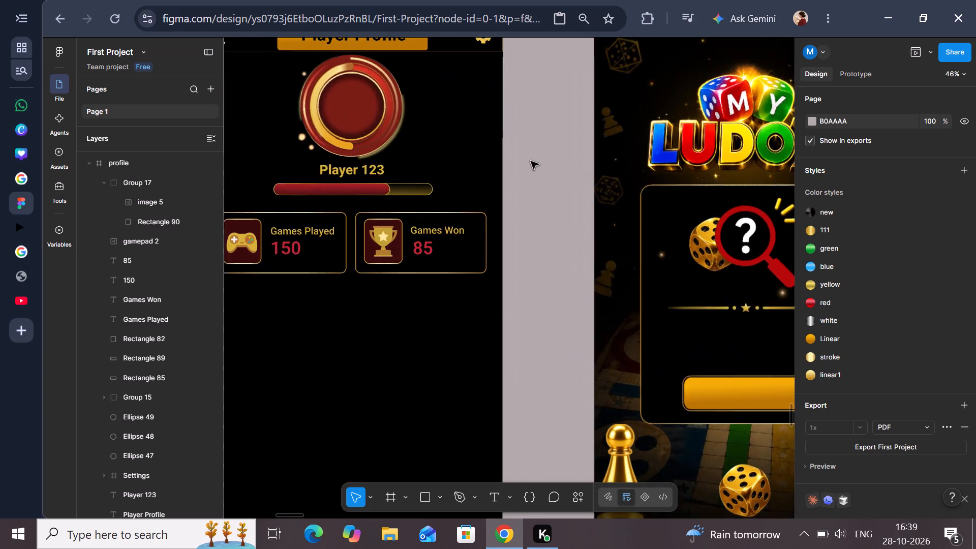
pyautogui.click(403, 194)
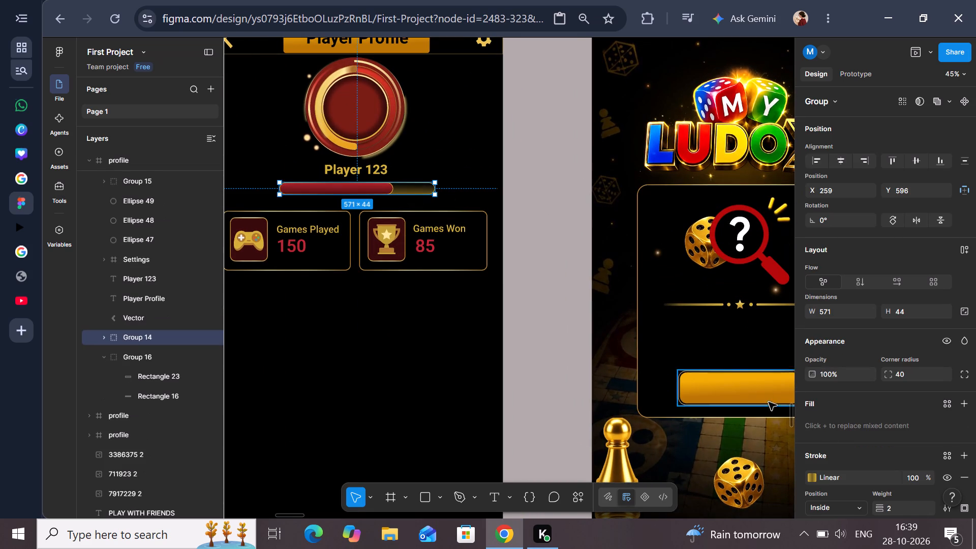
pyautogui.scroll(-2, 827, 432)
pyautogui.click(816, 323)
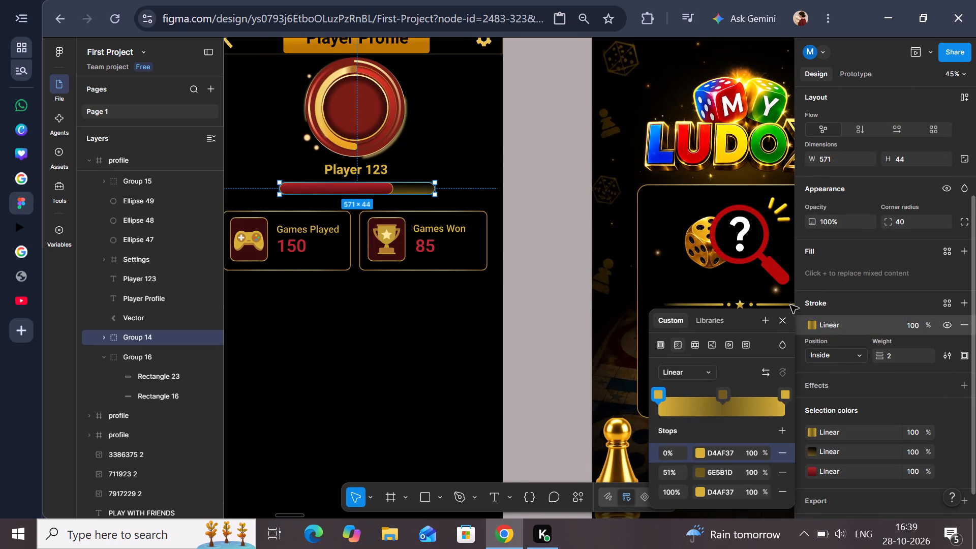
pyautogui.click(719, 318)
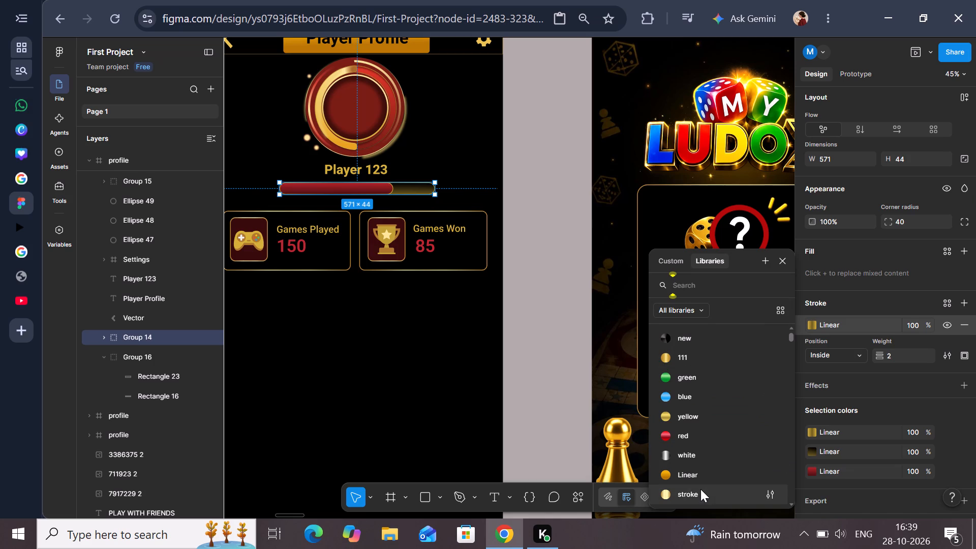
pyautogui.scroll(-1, 700, 488)
pyautogui.click(689, 421)
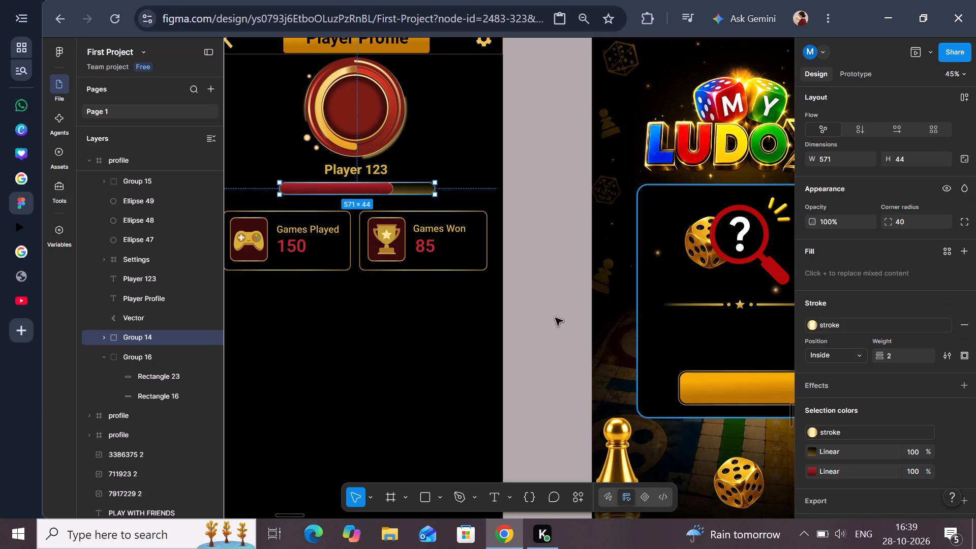
# Inspect the stroke style on the progress bar's red filled section and the bar's look within the profile screen.
pyautogui.doubleClick(391, 200)
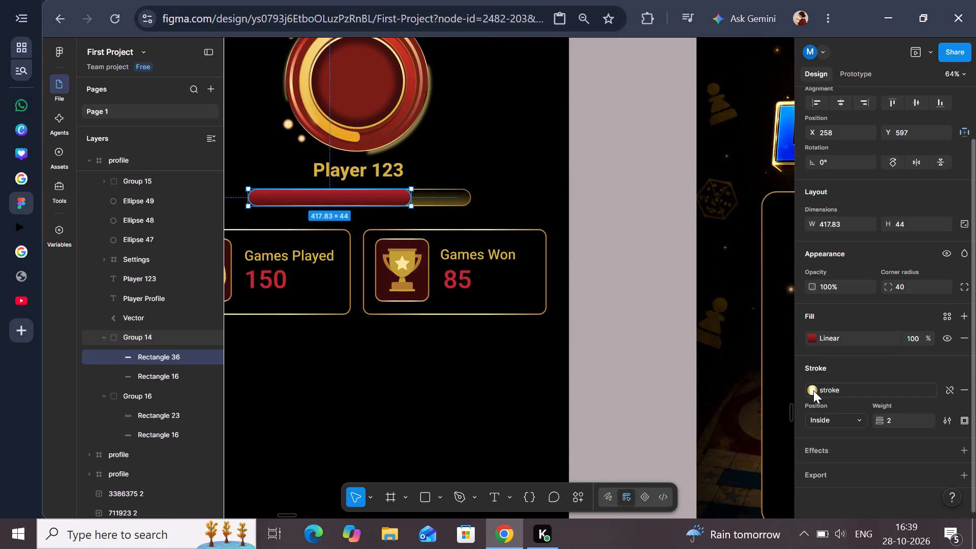
pyautogui.click(813, 390)
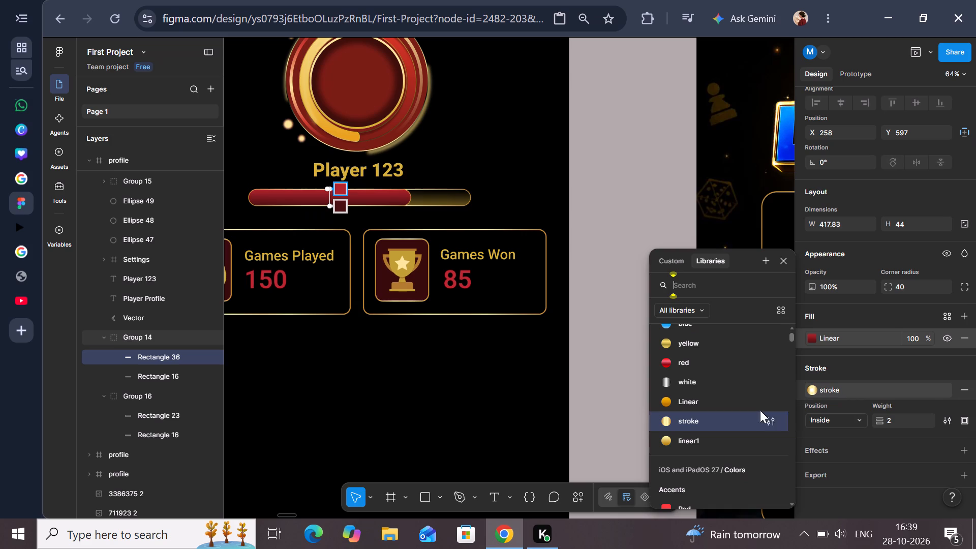
pyautogui.click(623, 185)
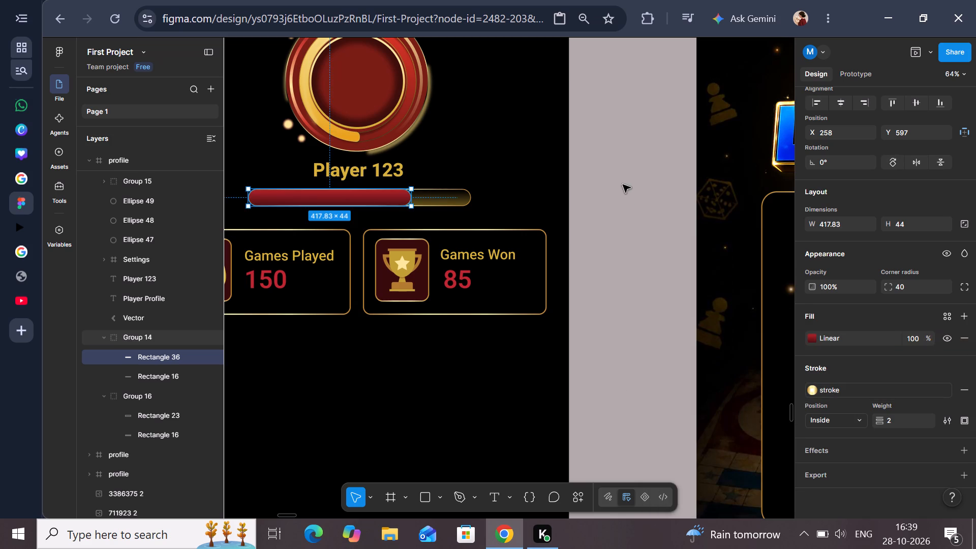
pyautogui.click(623, 185)
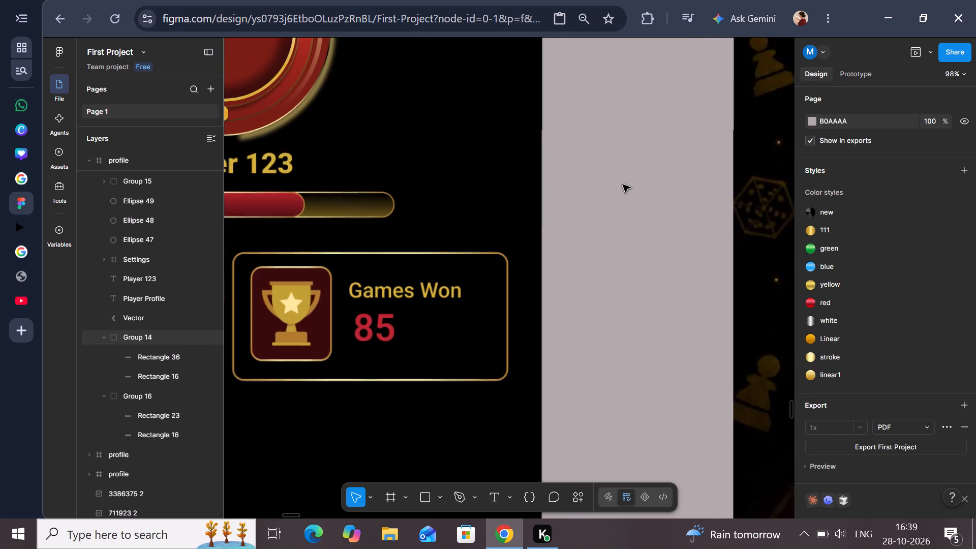
pyautogui.hscroll(1, 623, 185)
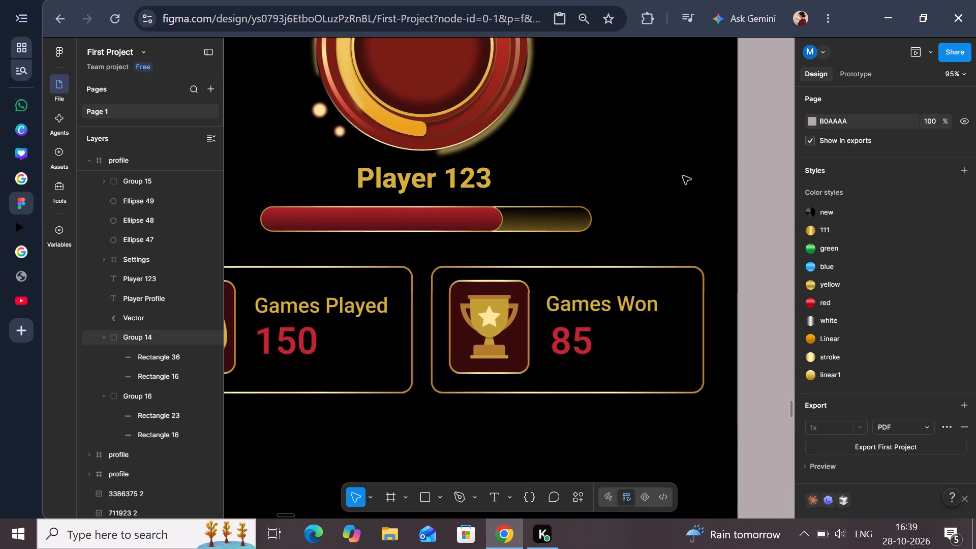
pyautogui.hscroll(-1, 683, 176)
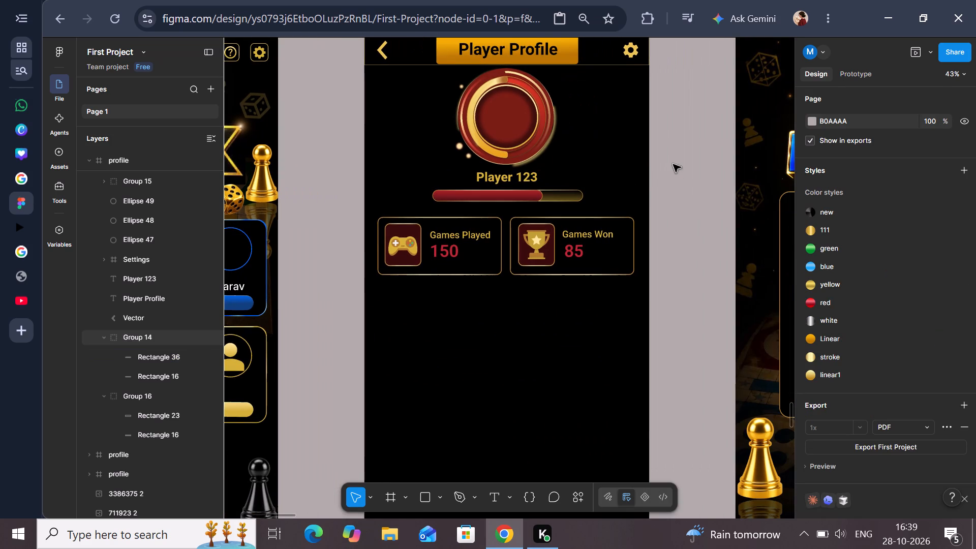
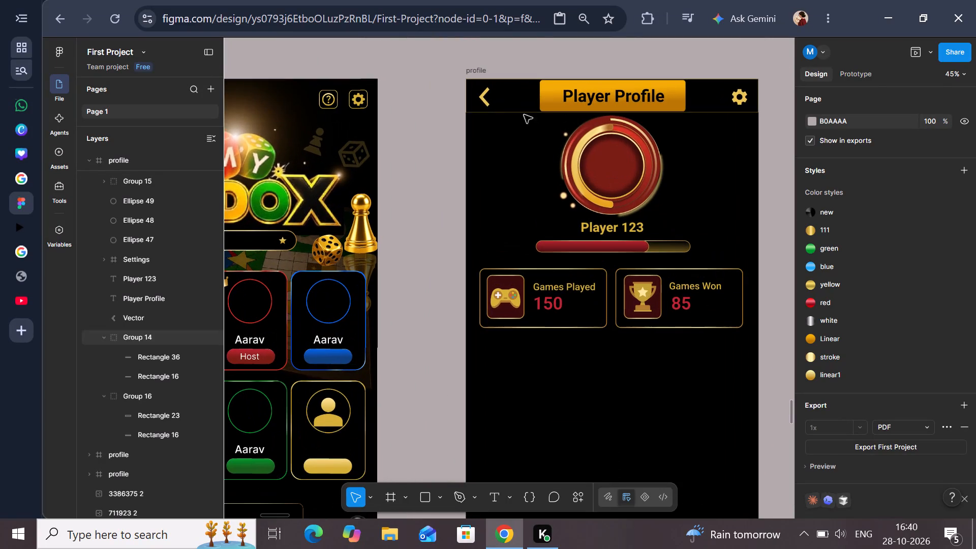
# Inspect the fill settings of the back arrow and the settings gear in the Player Profile header.
pyautogui.click(484, 95)
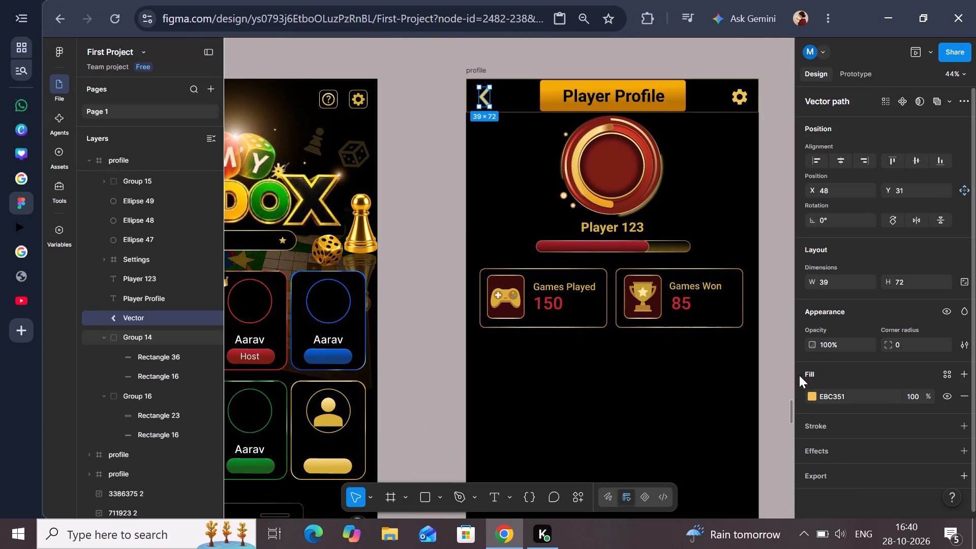
pyautogui.click(781, 264)
pyautogui.click(740, 97)
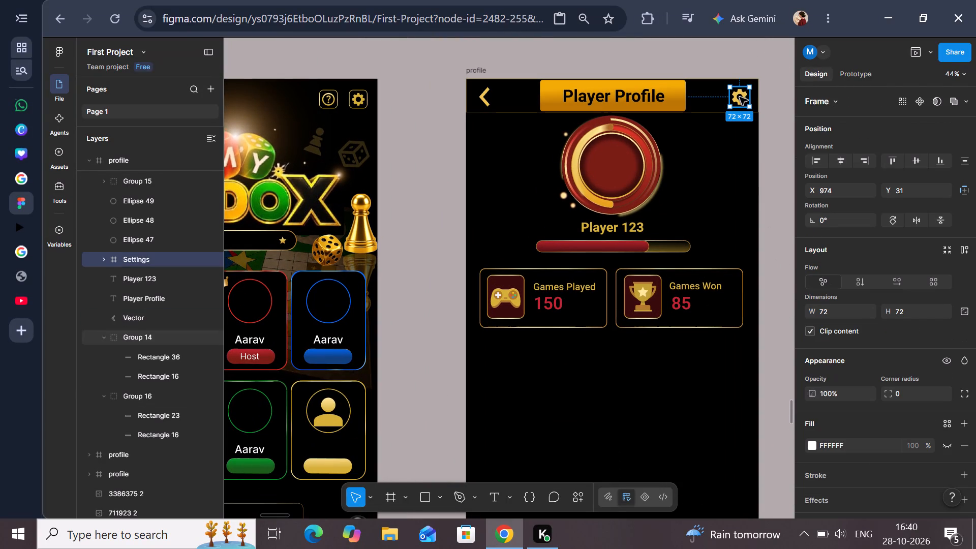
pyautogui.click(778, 83)
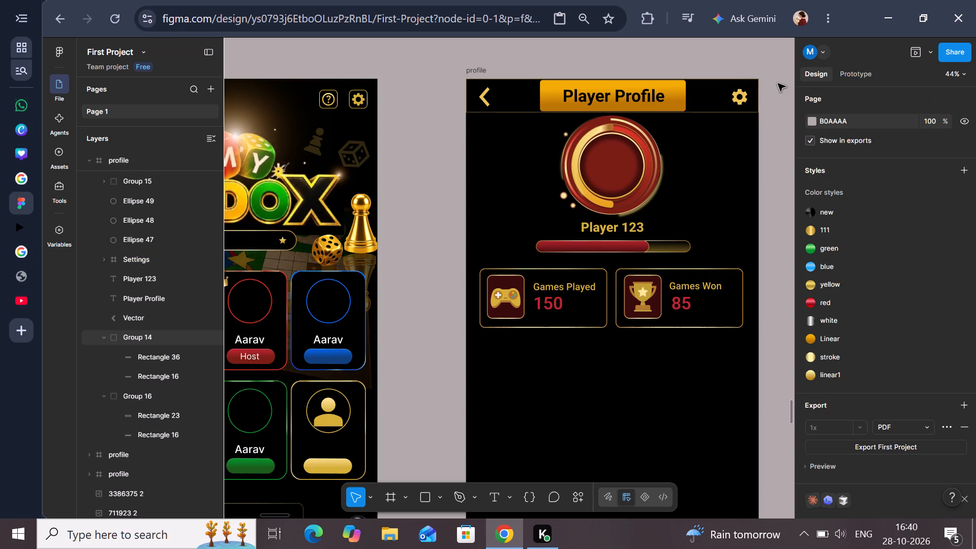
pyautogui.scroll(-1, 725, 156)
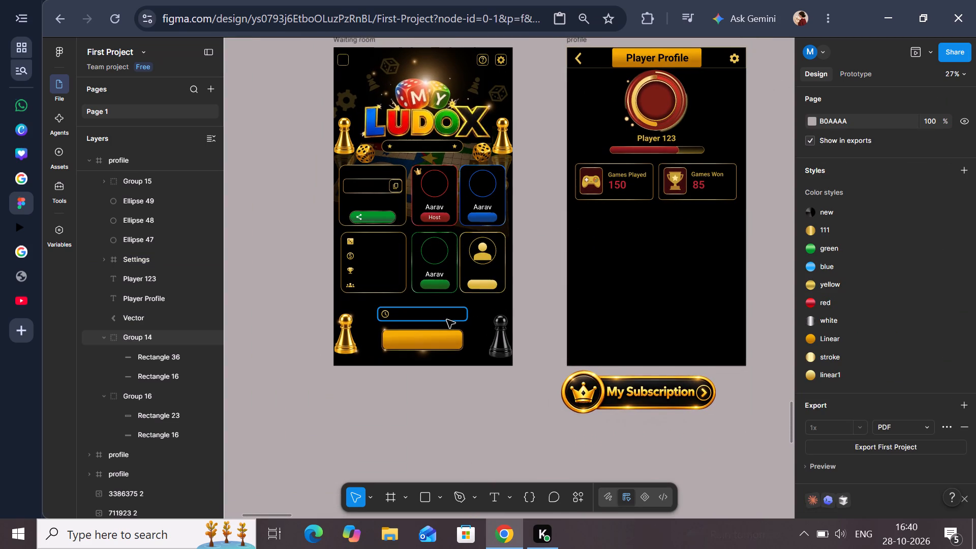
pyautogui.hscroll(-1, 671, 308)
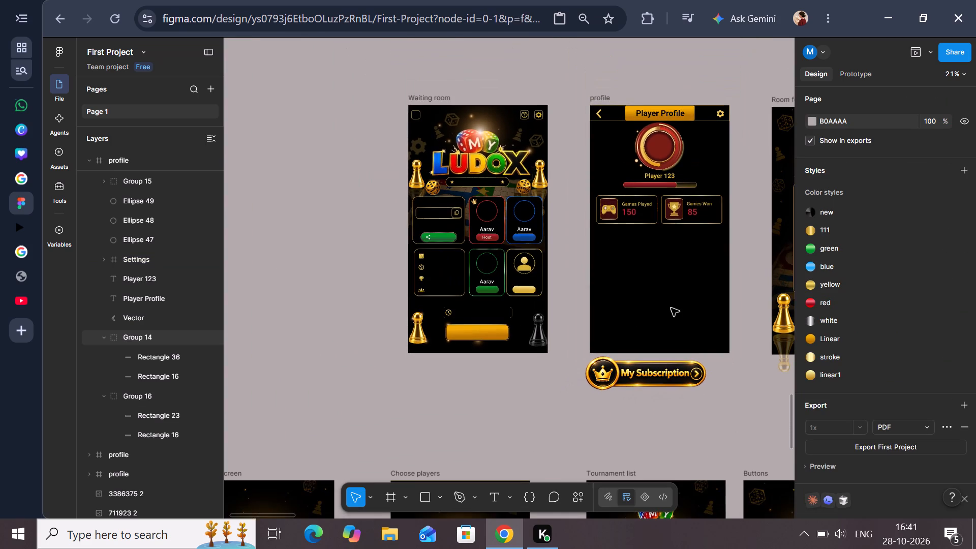
pyautogui.hscroll(-1, 671, 308)
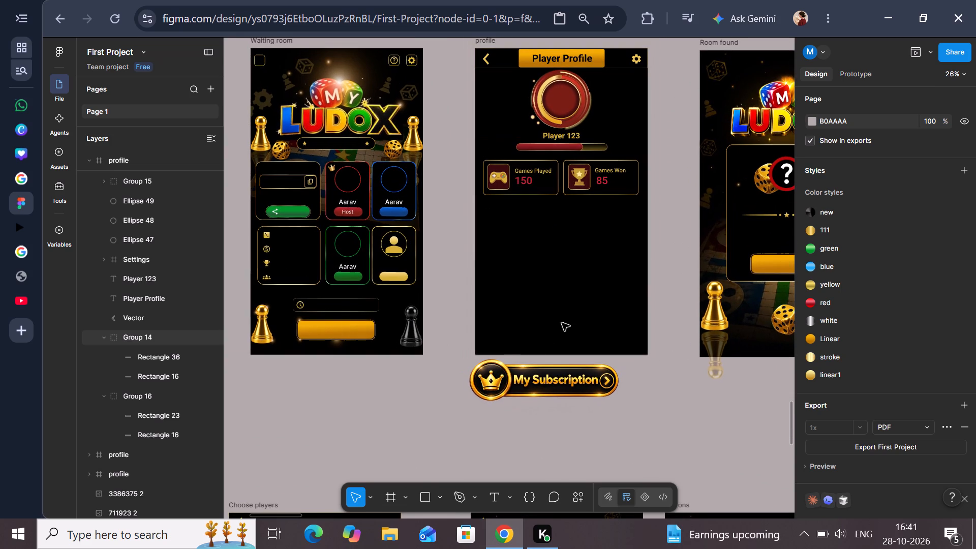
pyautogui.press('shift+super+s')
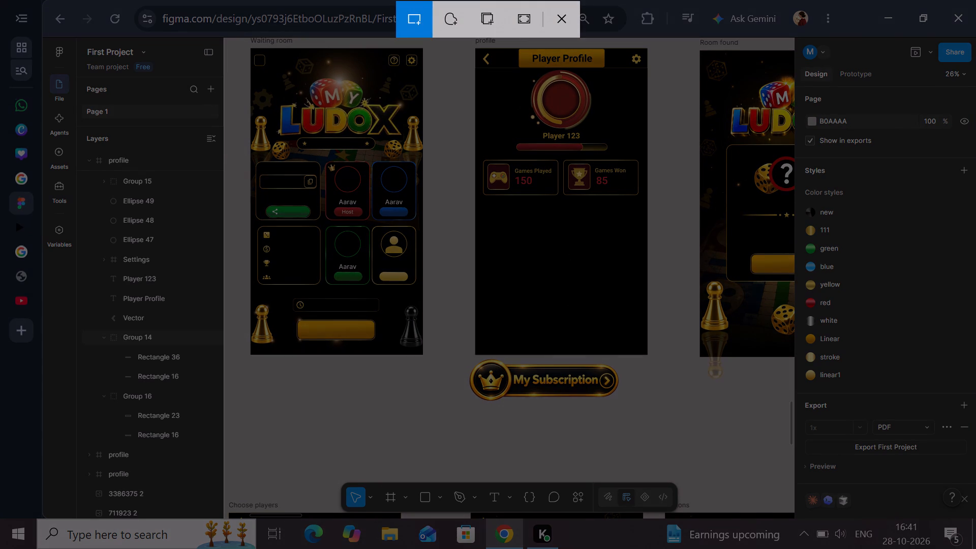
pyautogui.moveTo(476, 48); pyautogui.dragTo(539, 303)
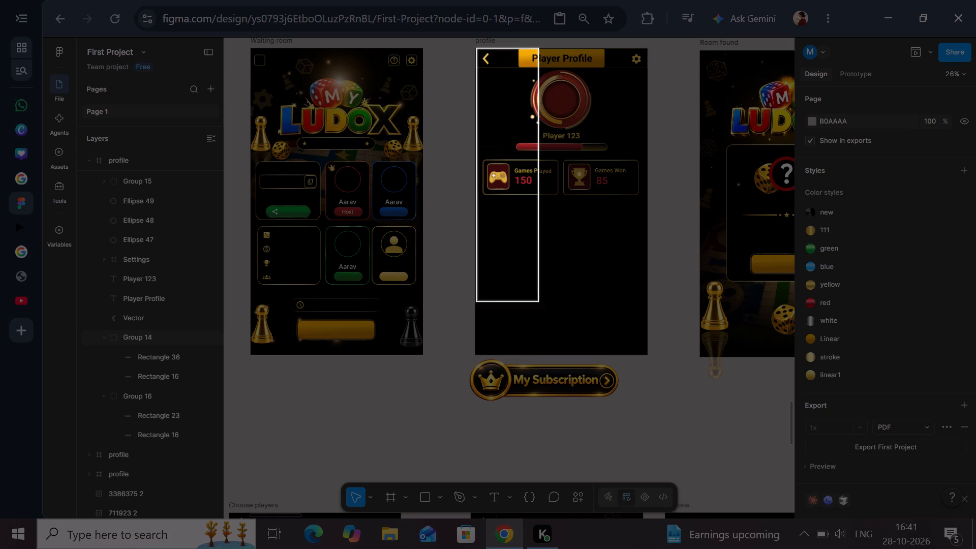
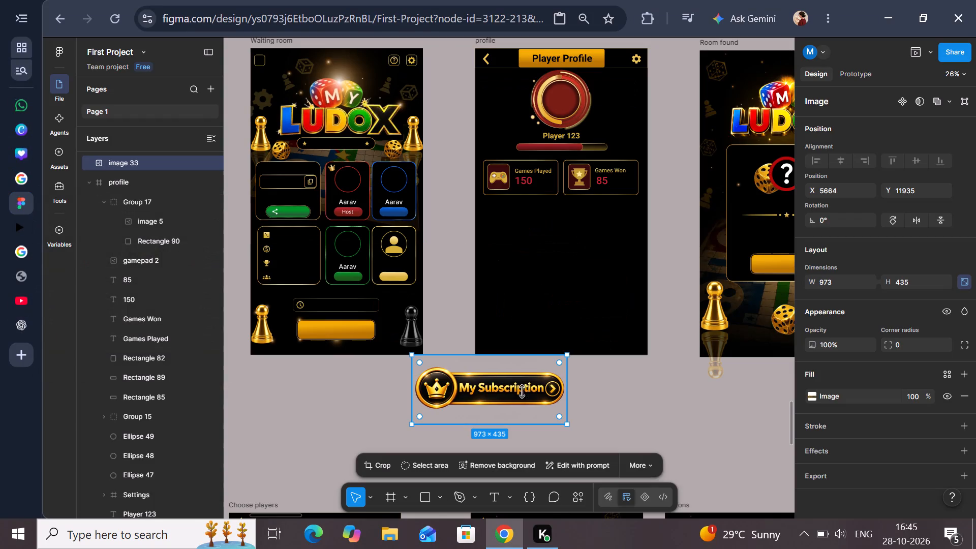
pyautogui.moveTo(529, 393); pyautogui.dragTo(513, 407)
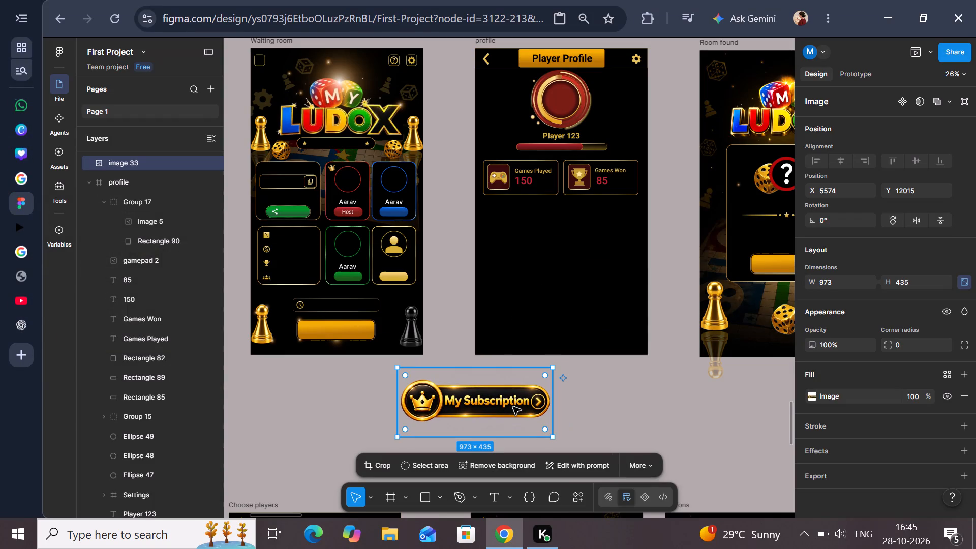
pyautogui.click(660, 408)
# Examine the styling of the neighbouring Room found, Create and join room, Wait for join and Network issue screens.
pyautogui.hscroll(-2, 660, 408)
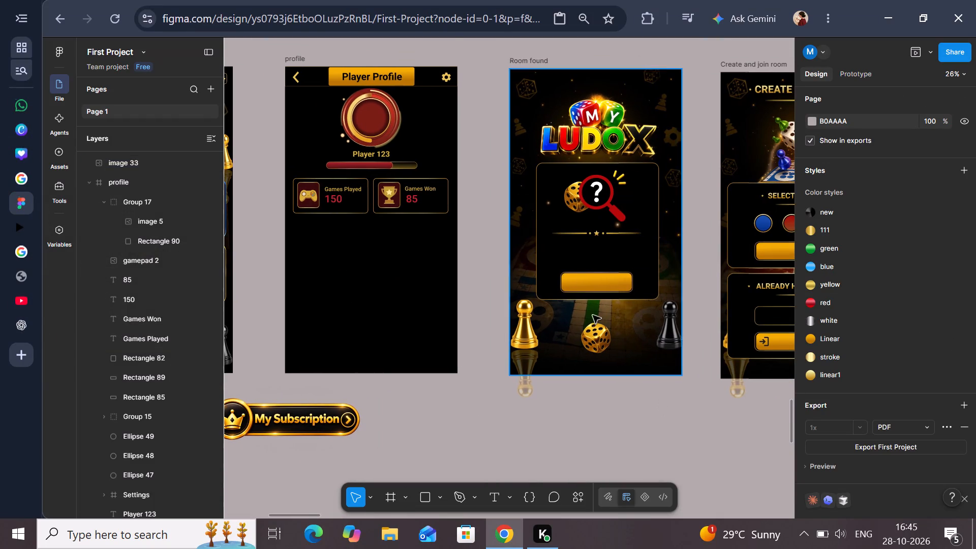
pyautogui.hscroll(1, 422, 263)
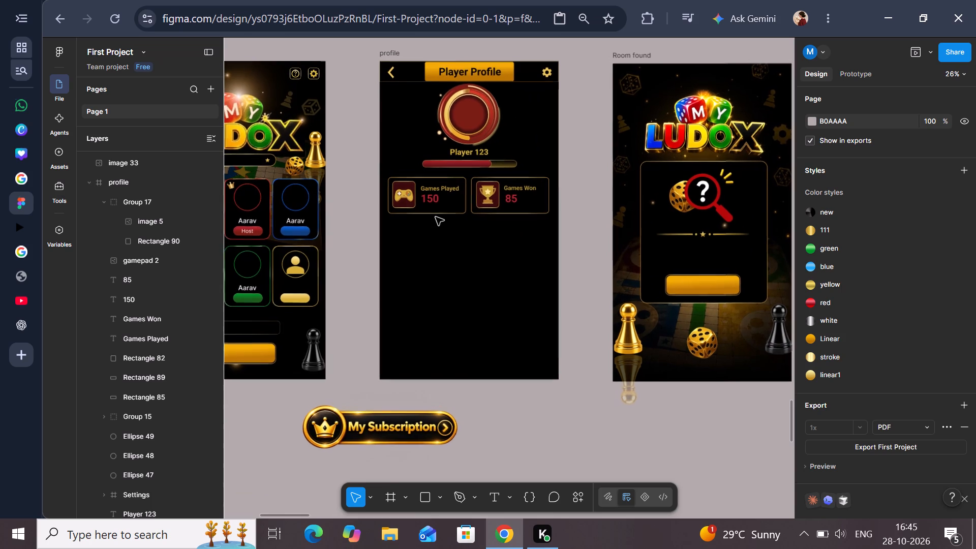
pyautogui.hscroll(-4, 436, 217)
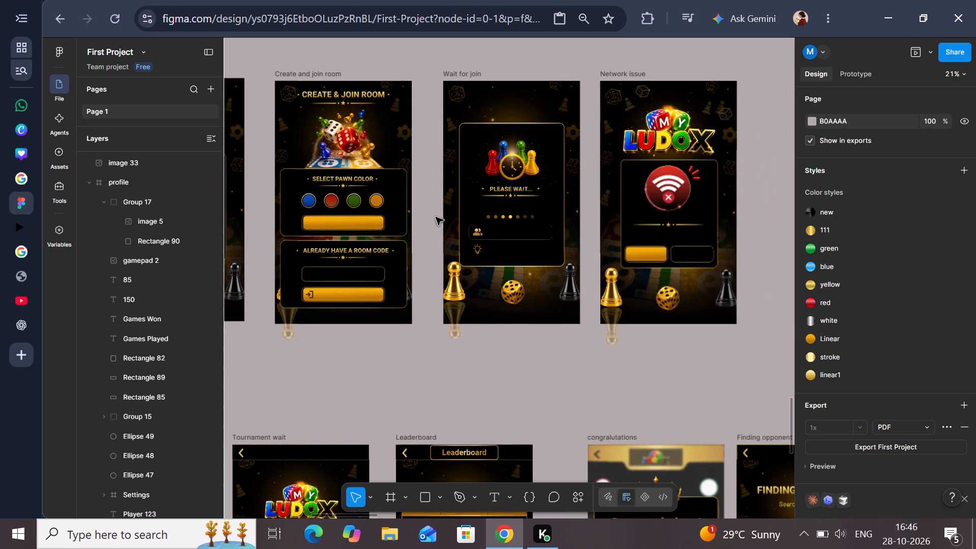
pyautogui.hscroll(-1, 436, 217)
pyautogui.hscroll(3, 436, 217)
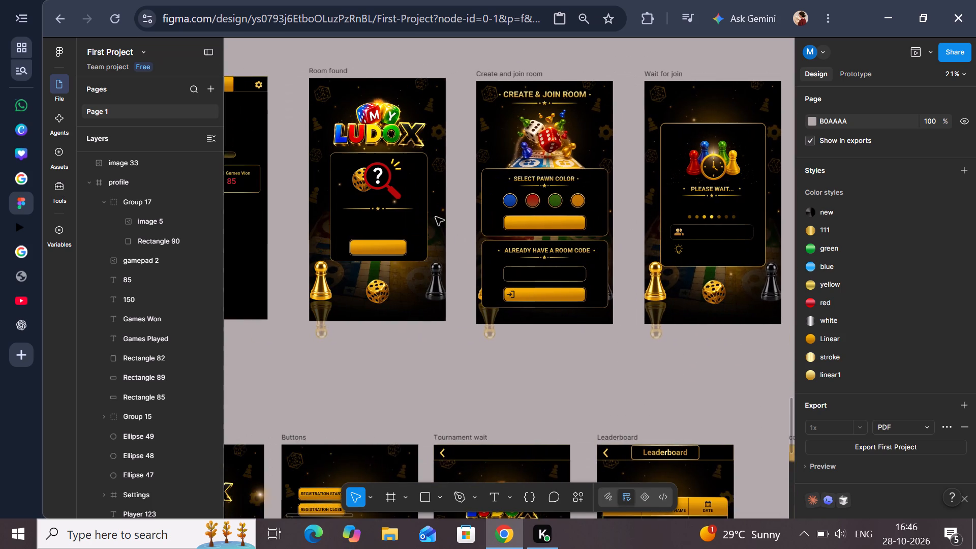
pyautogui.hscroll(1, 436, 217)
pyautogui.hscroll(1, 390, 211)
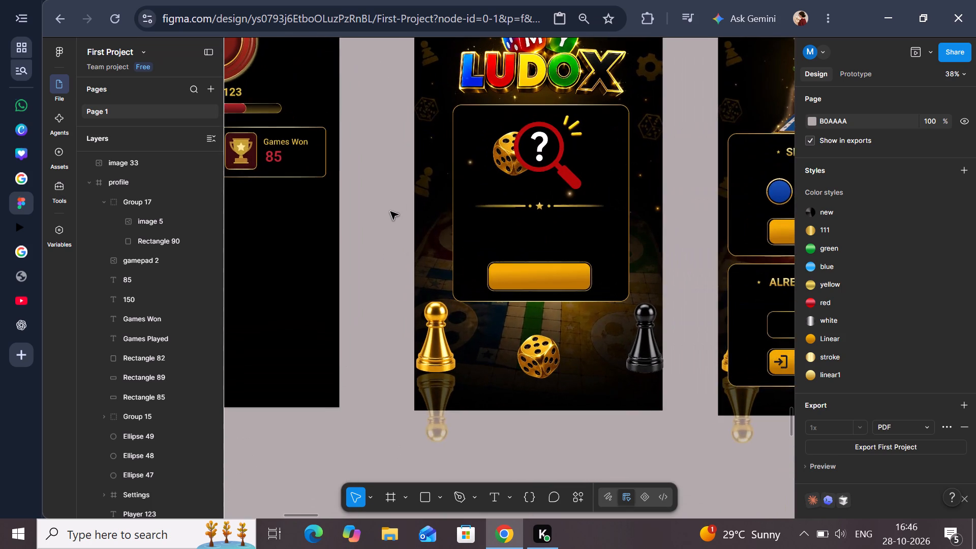
pyautogui.hscroll(1, 390, 211)
# Duplicate the Games Won card's outlined rectangle and place the copy below the two stat cards at about X 279, Y 960.
pyautogui.click(364, 170)
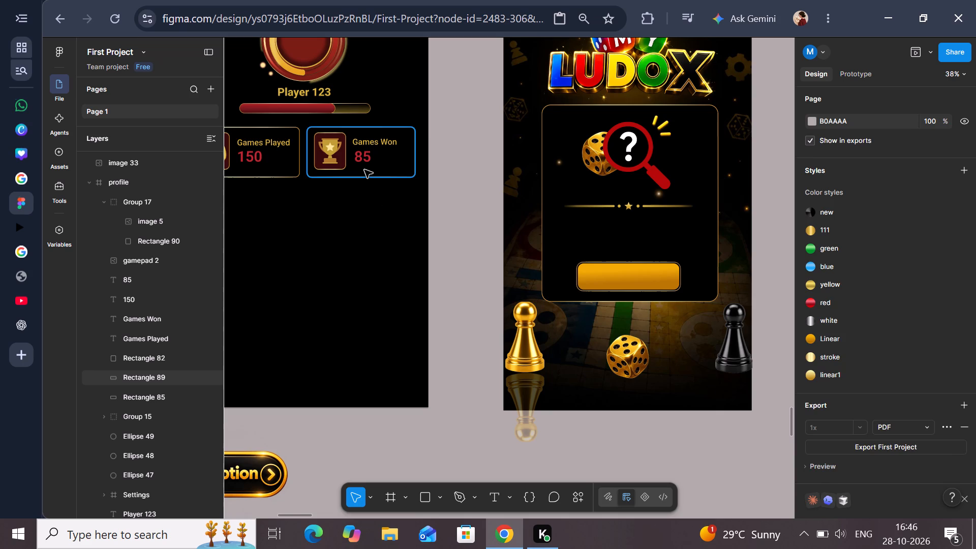
pyautogui.hscroll(1, 490, 232)
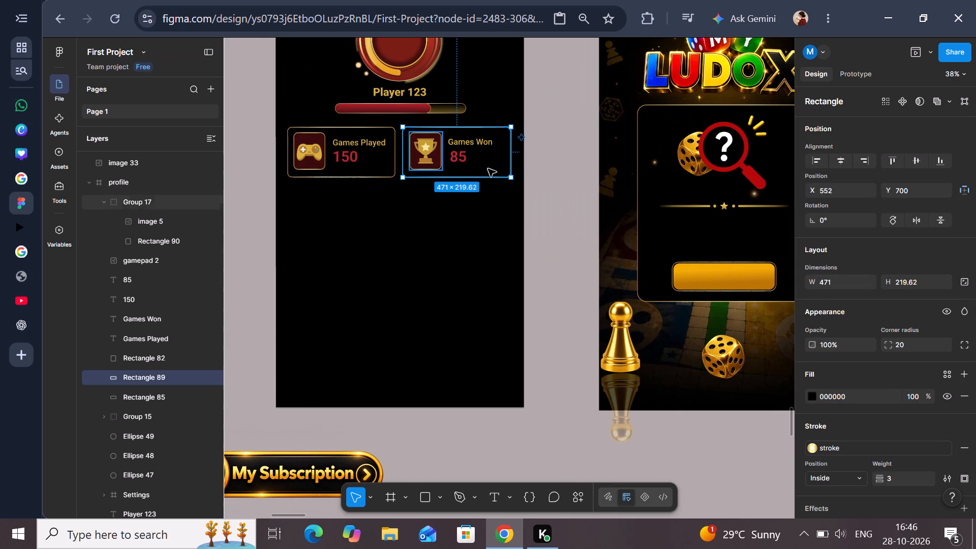
pyautogui.hotkey('ctrl', 'd')
pyautogui.moveTo(475, 157); pyautogui.dragTo(473, 166)
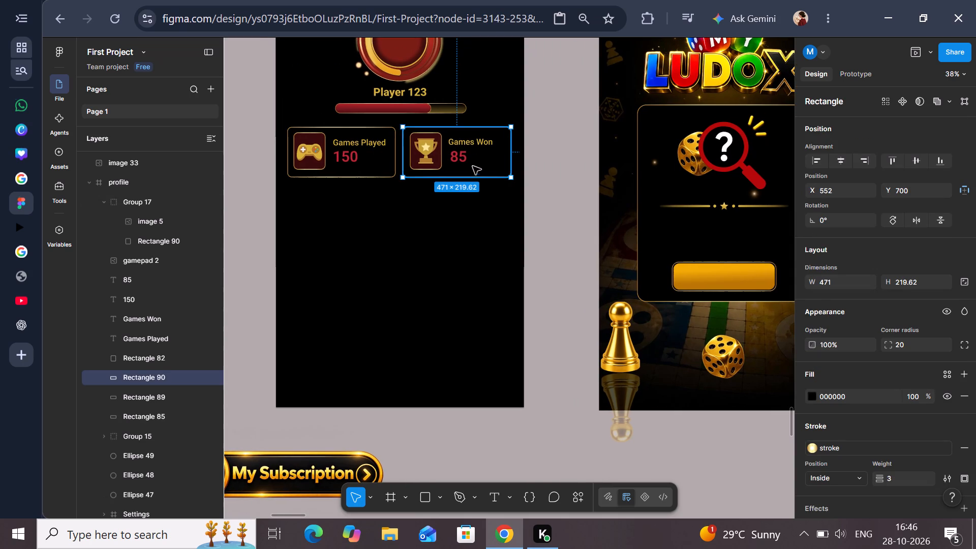
pyautogui.moveTo(473, 166); pyautogui.dragTo(409, 218)
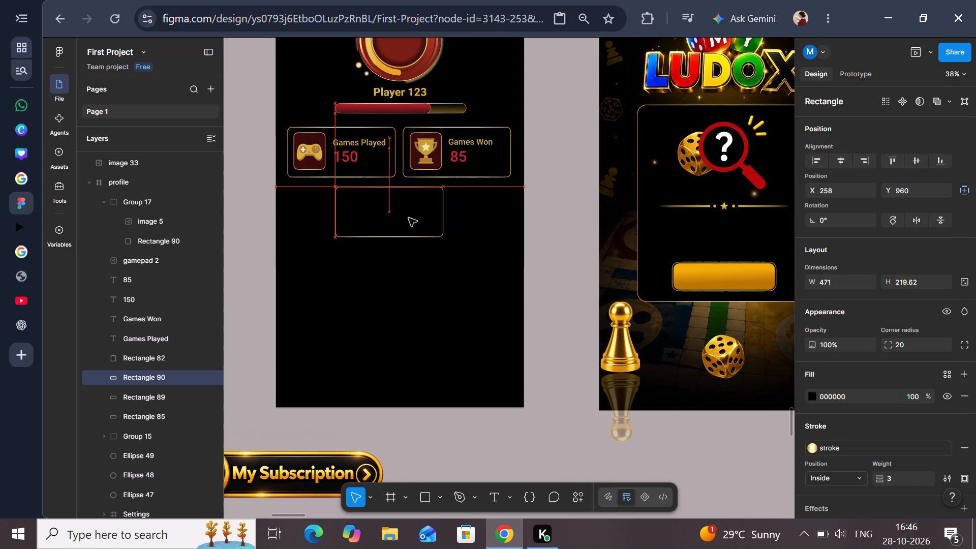
pyautogui.moveTo(409, 218); pyautogui.dragTo(413, 218)
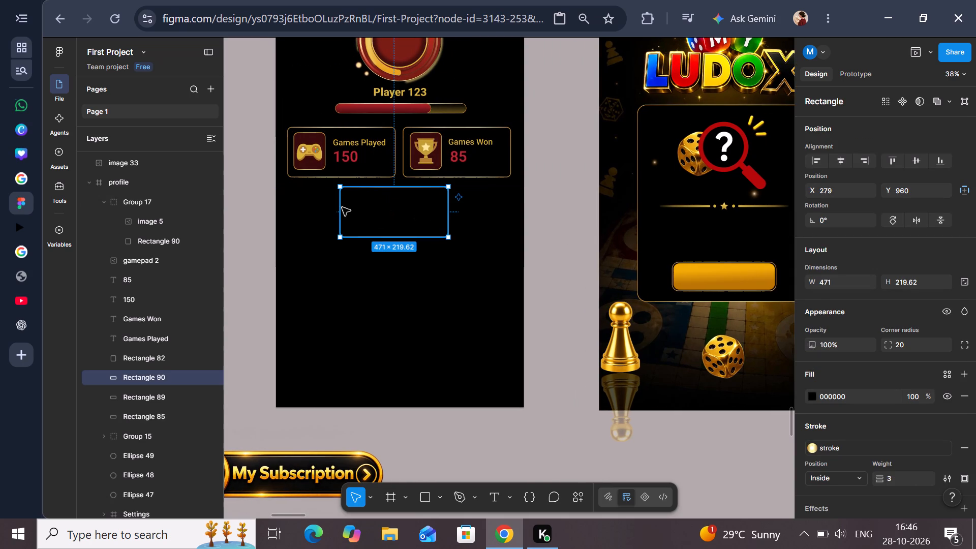
# Widen the copied rectangle toward the profile frame's left edge, to about 659 wide starting at X 91.
pyautogui.moveTo(342, 207); pyautogui.dragTo(297, 209)
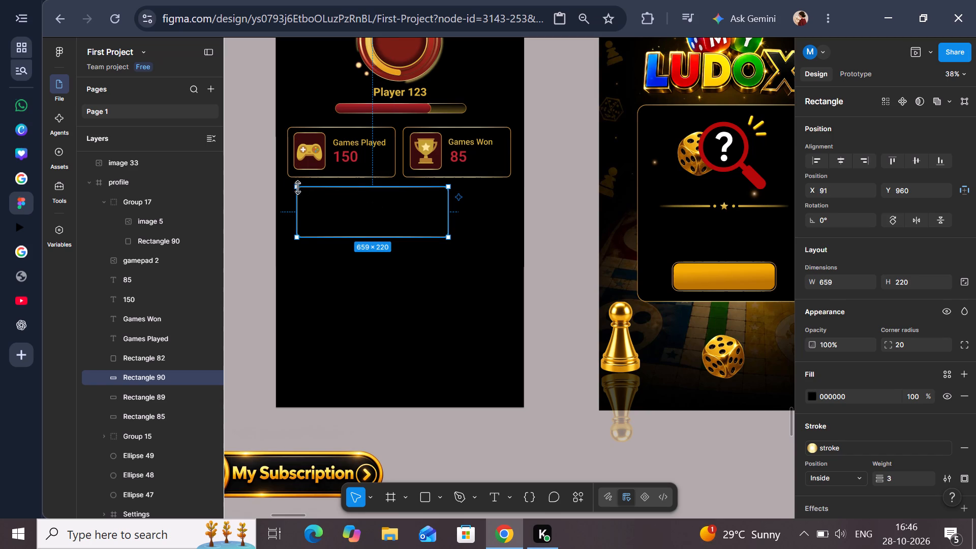
# Check the gold button's dimensions on the Room found screen and open the copied rectangle's height for editing.
pyautogui.click(696, 291)
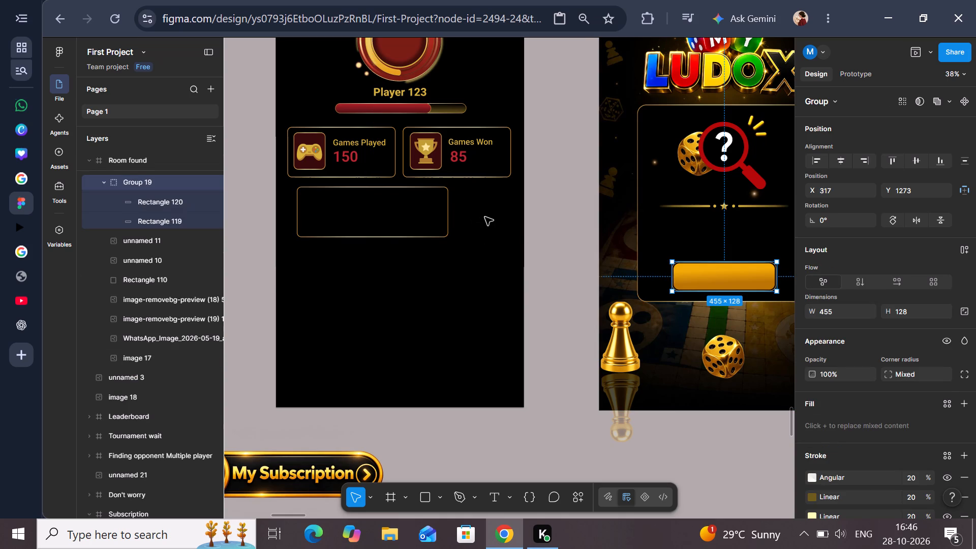
pyautogui.click(416, 210)
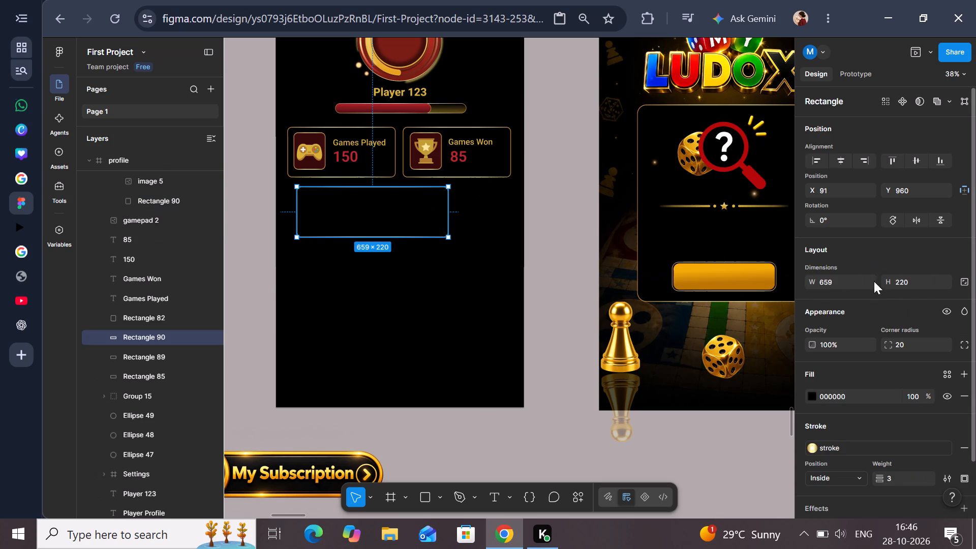
pyautogui.click(913, 283)
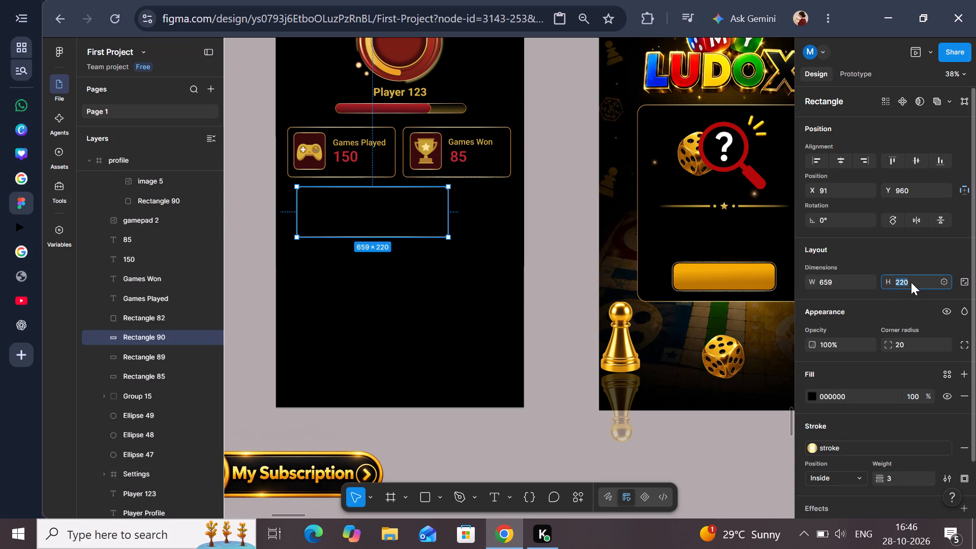
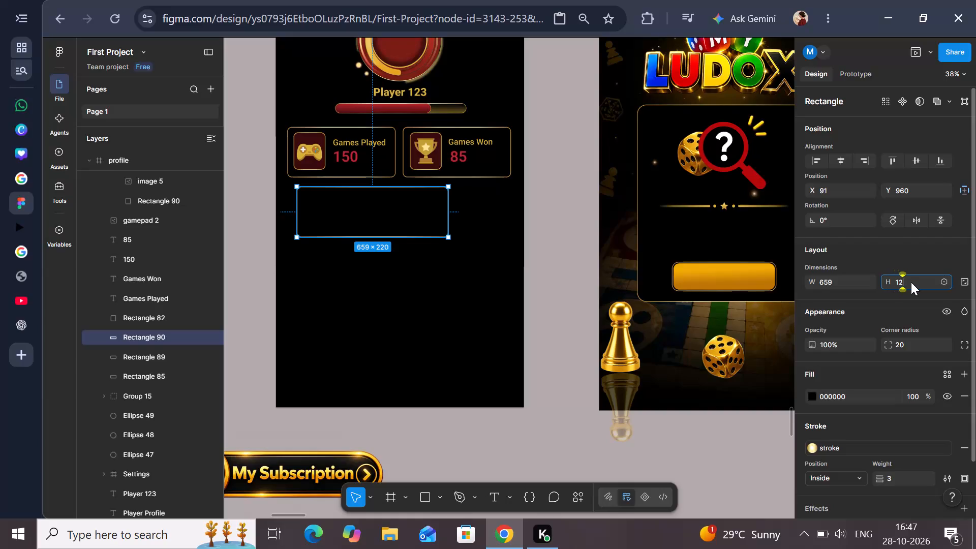
# Set the copied rectangle's height to 128.
pyautogui.press('8')
pyautogui.press('Return')
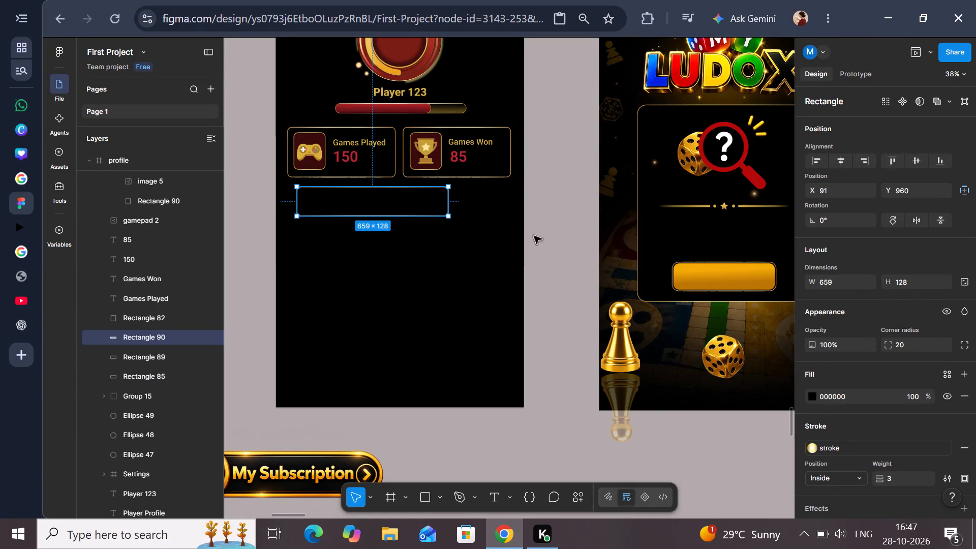
pyautogui.click(554, 236)
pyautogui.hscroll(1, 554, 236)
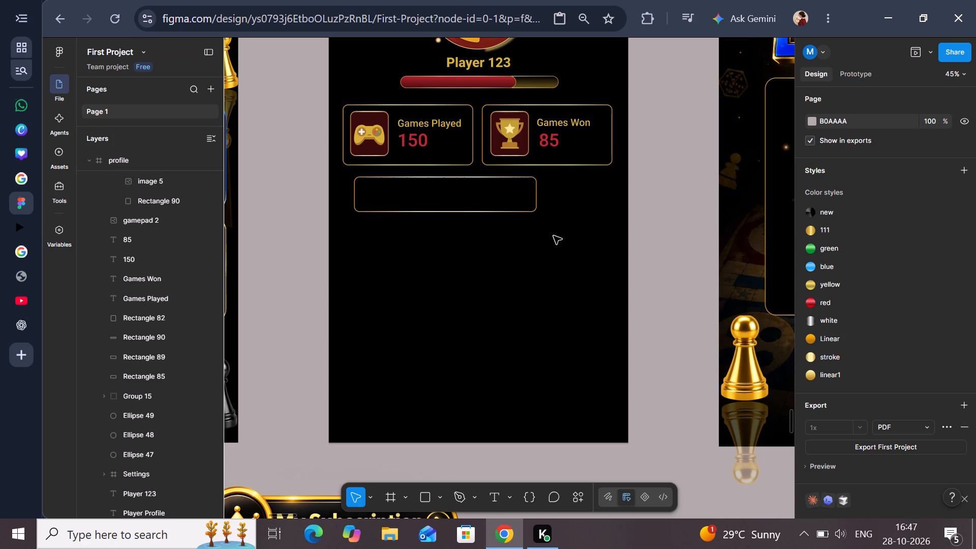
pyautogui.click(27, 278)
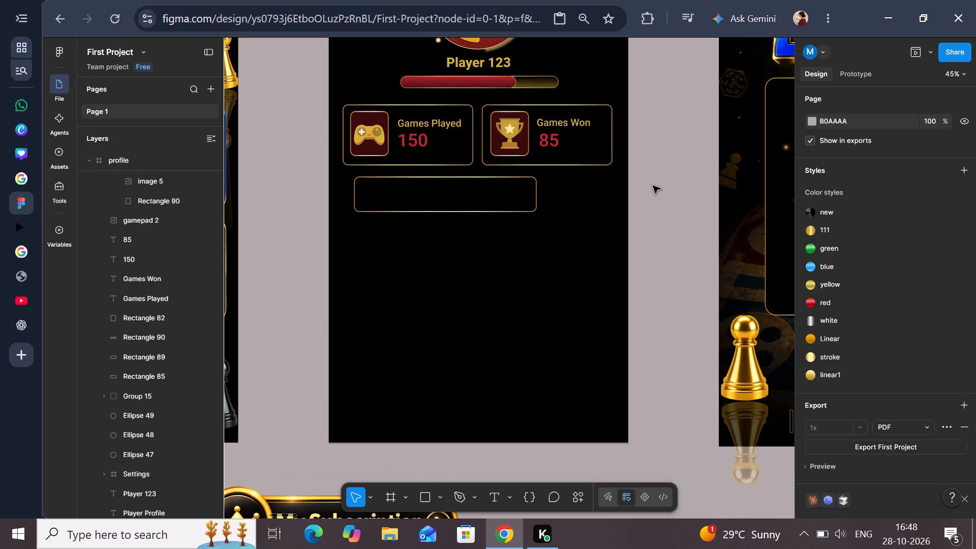
# Widen the outlined rectangle below the stat cards to about 770 and centre it horizontally in the profile frame.
pyautogui.click(445, 201)
pyautogui.moveTo(537, 195); pyautogui.dragTo(542, 195)
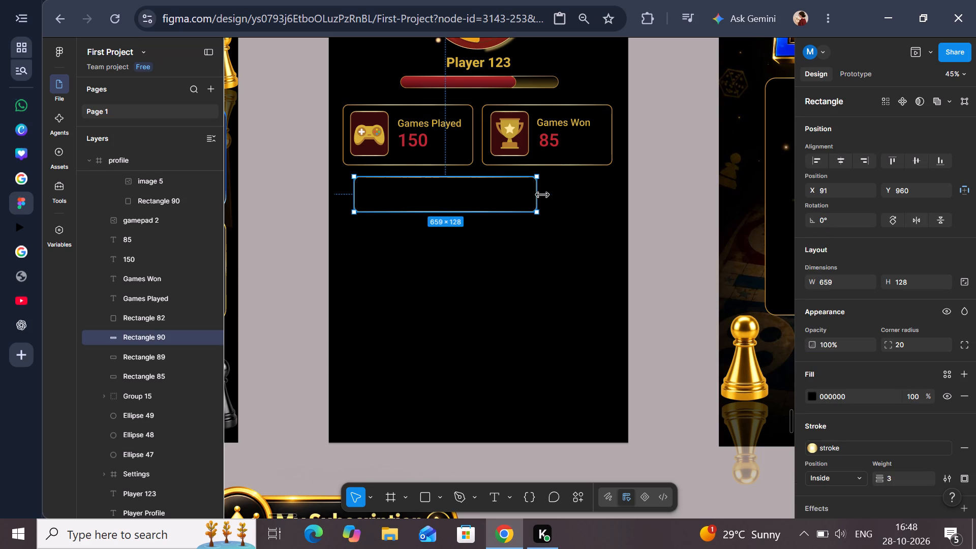
pyautogui.moveTo(542, 195); pyautogui.dragTo(567, 195)
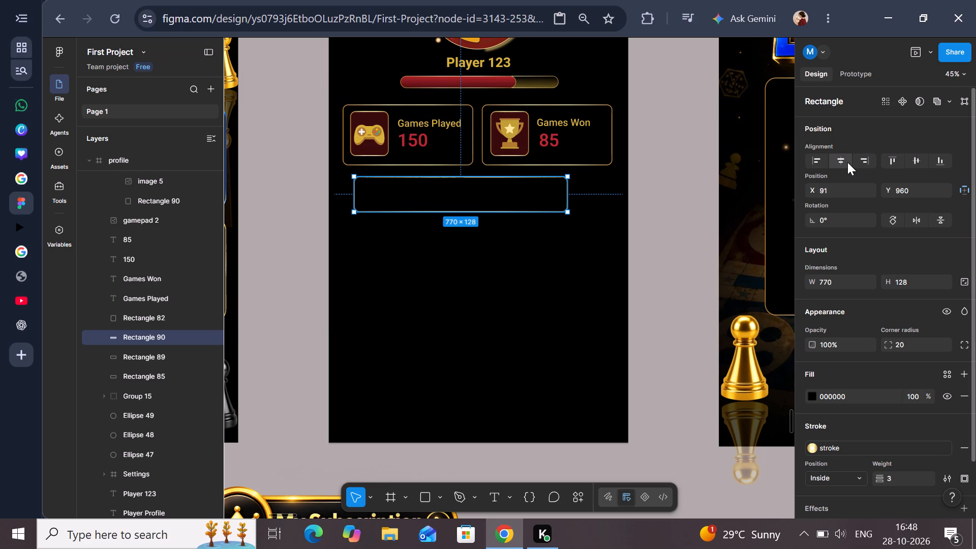
pyautogui.click(847, 162)
pyautogui.click(726, 187)
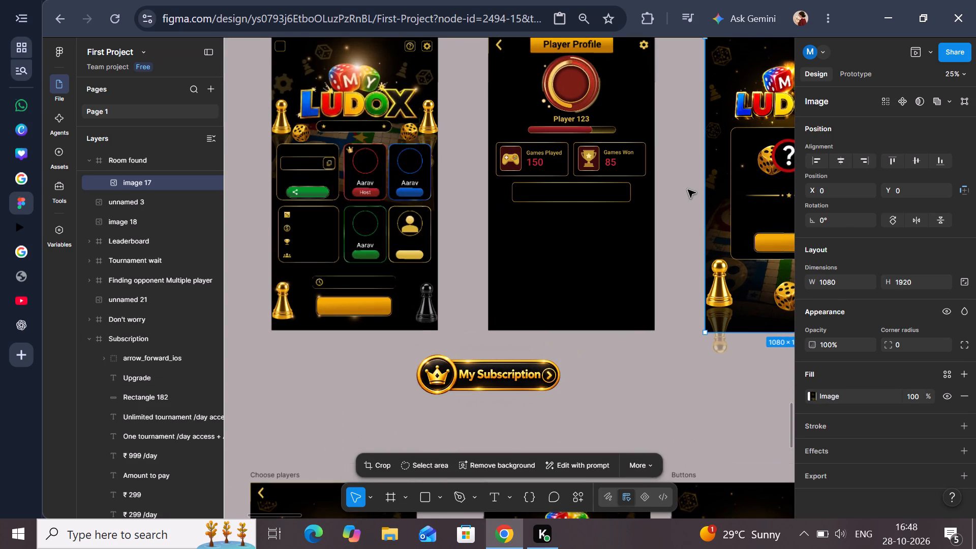
# Change the centred rectangle's fill from the page colours to the dark maroon used behind the stat card icons.
pyautogui.click(468, 210)
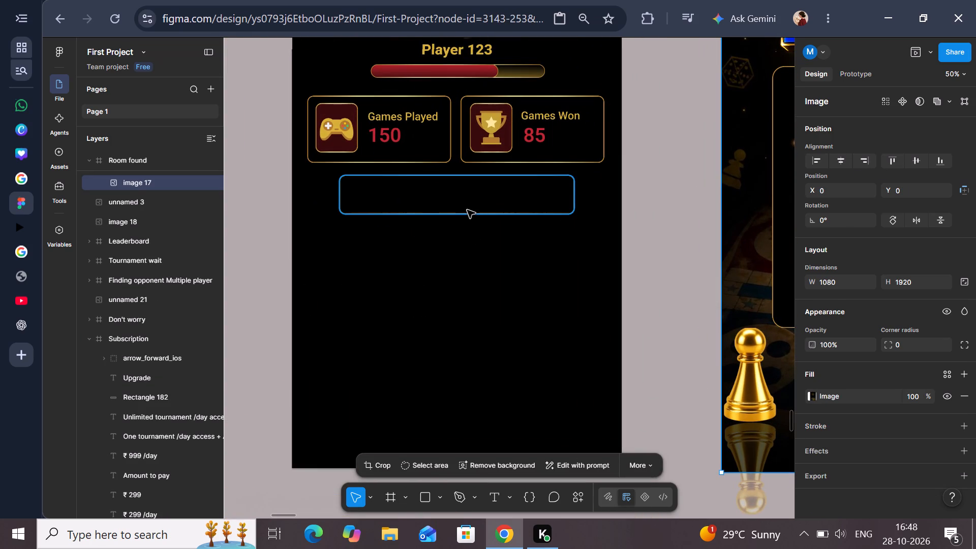
pyautogui.click(817, 394)
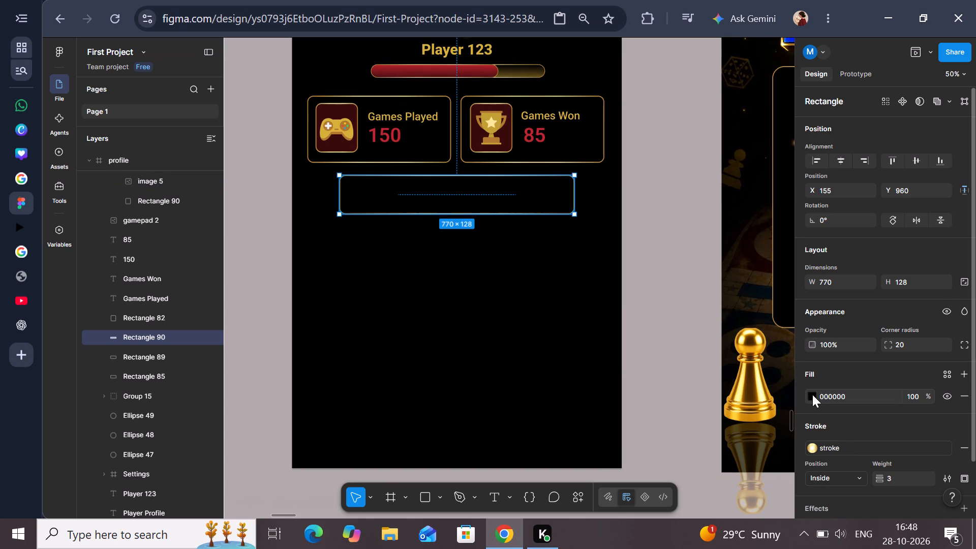
pyautogui.click(812, 394)
pyautogui.click(738, 491)
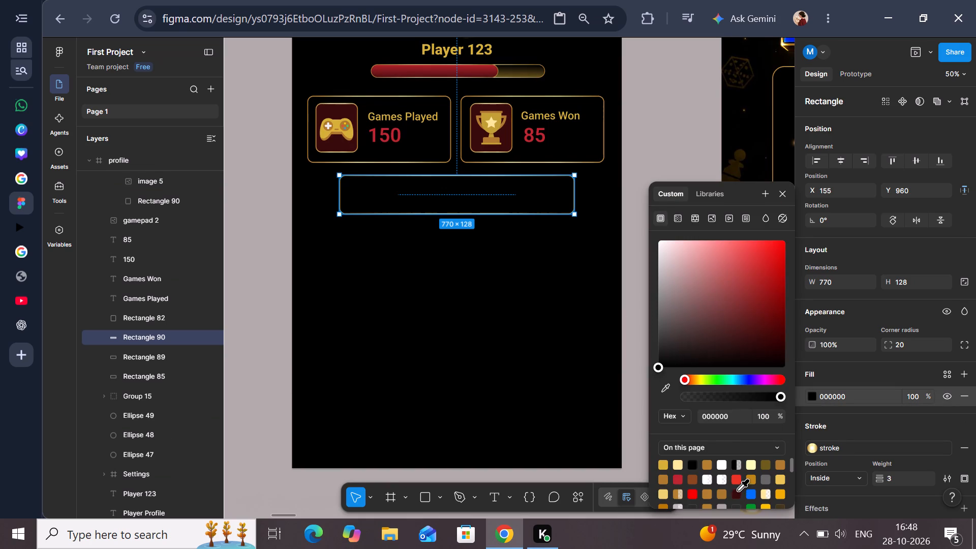
pyautogui.click(675, 103)
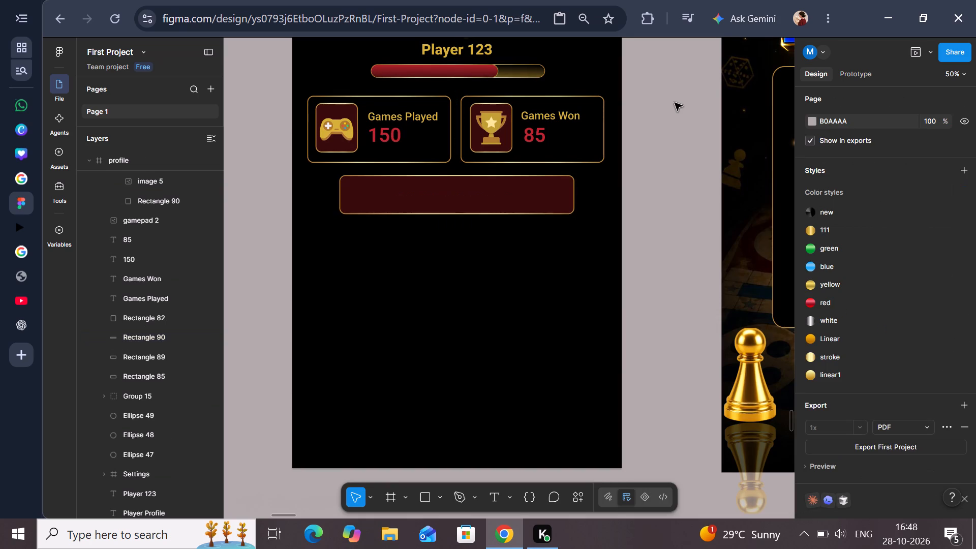
pyautogui.scroll(-1, 675, 103)
pyautogui.hscroll(-1, 675, 103)
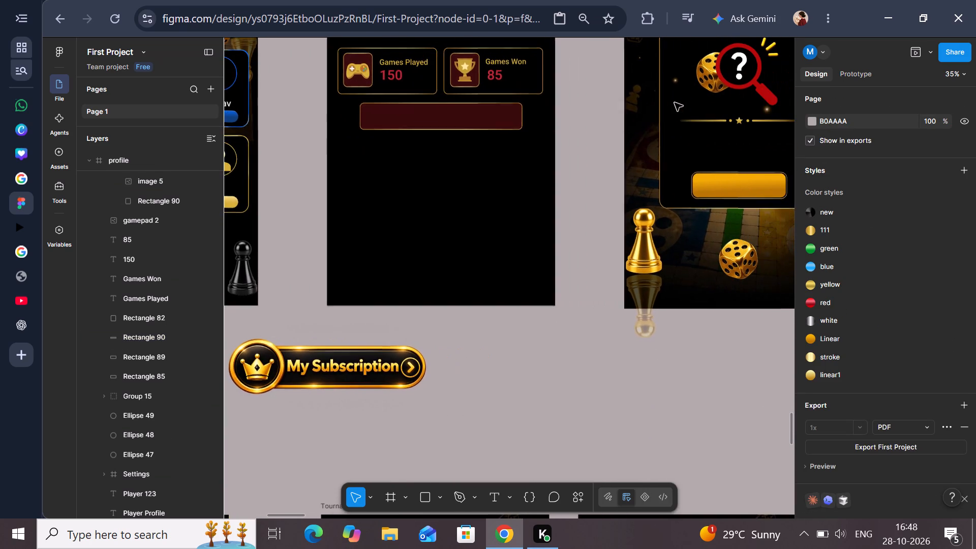
pyautogui.hscroll(-1, 675, 103)
pyautogui.scroll(1, 505, 128)
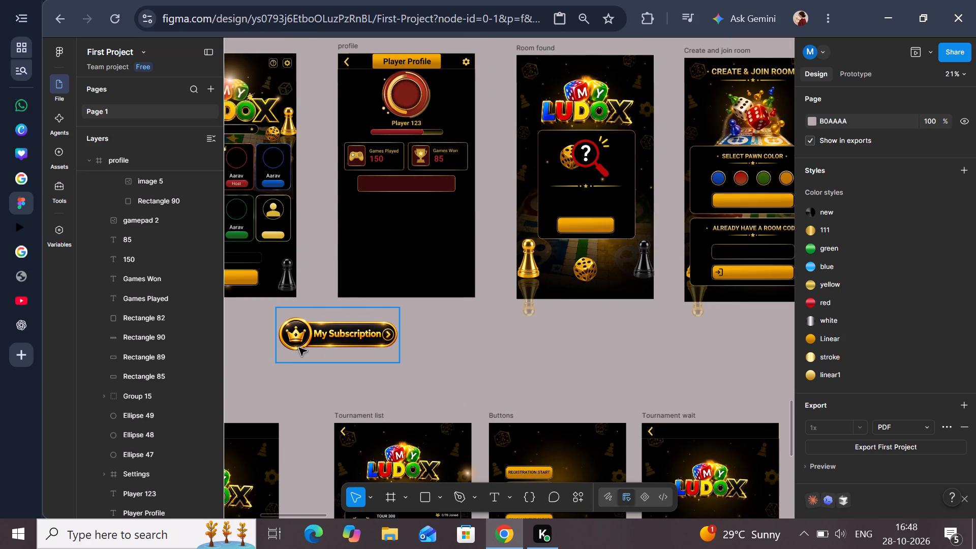
pyautogui.click(21, 187)
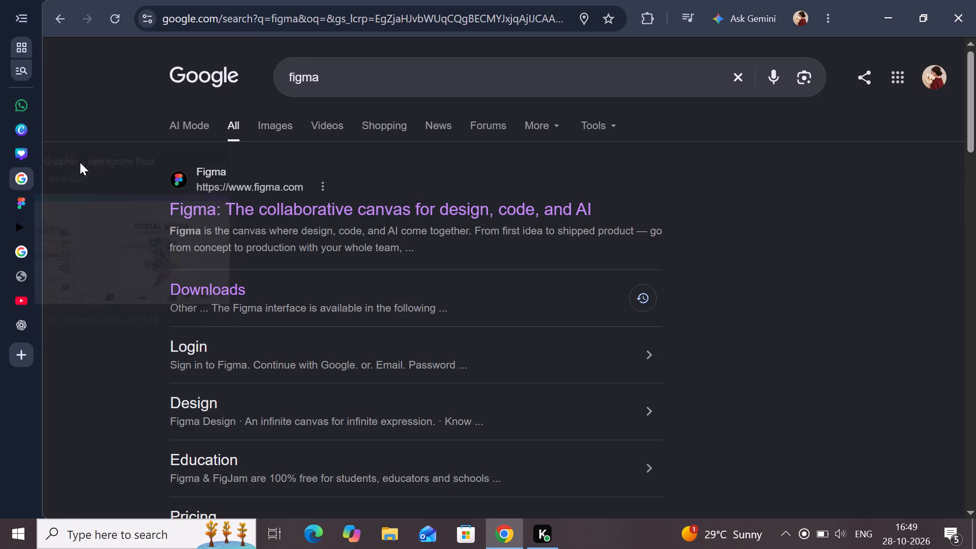
pyautogui.click(26, 133)
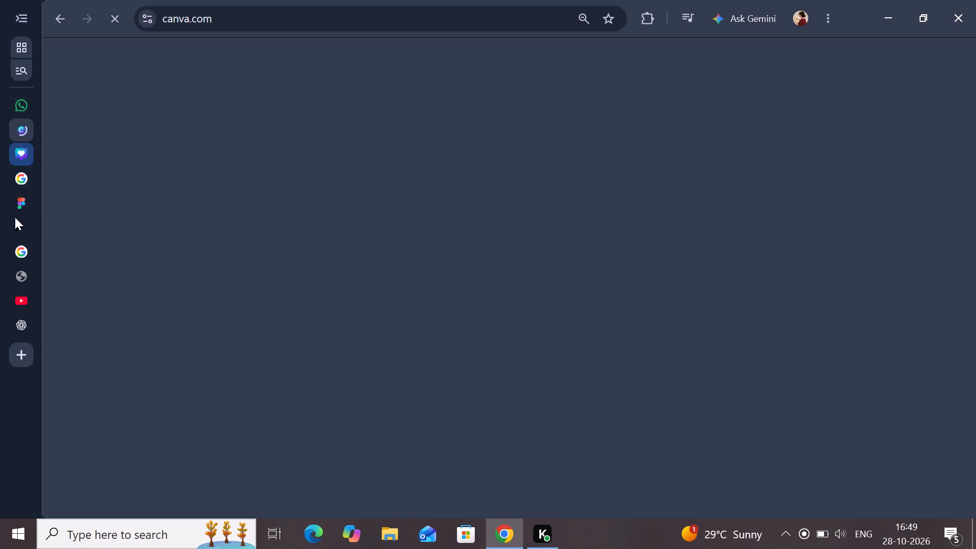
pyautogui.click(20, 210)
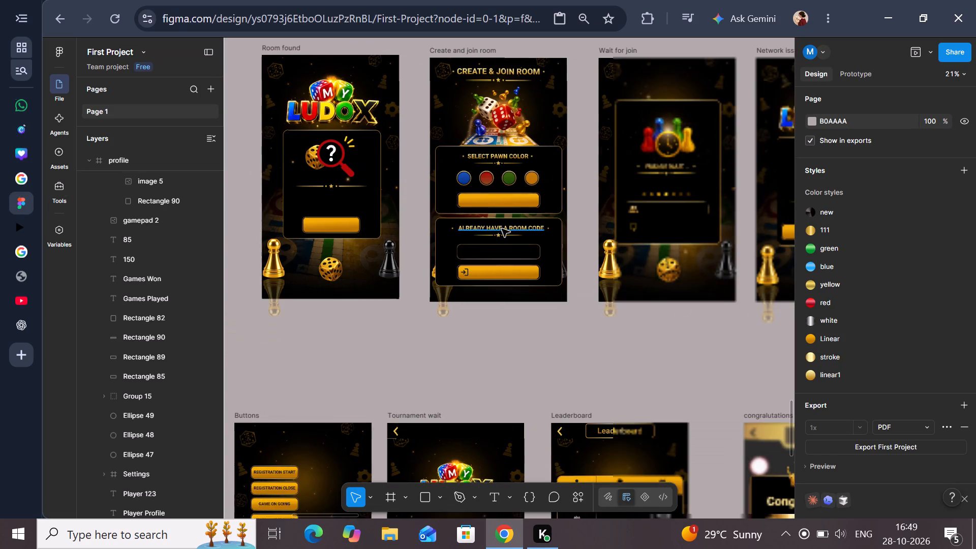
pyautogui.hscroll(-16, 502, 229)
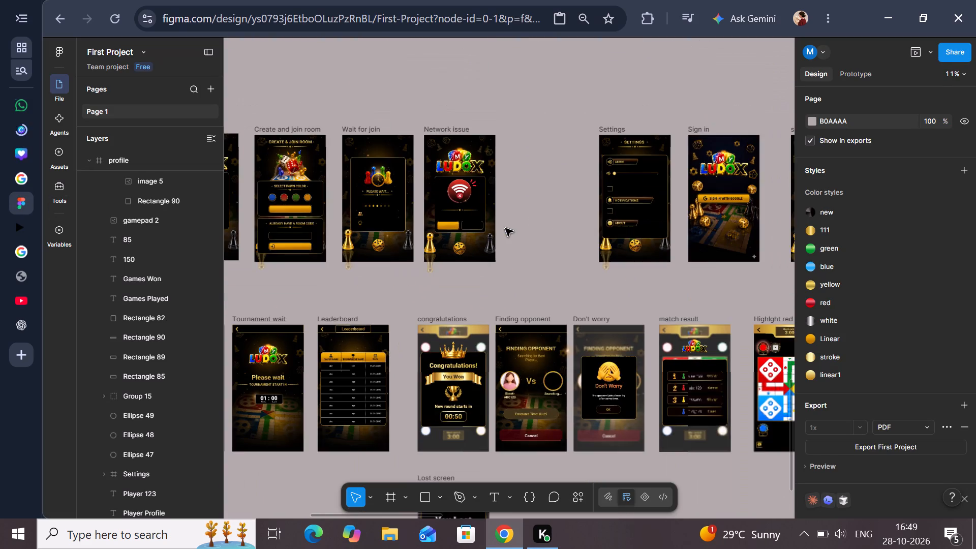
pyautogui.hscroll(-9, 505, 228)
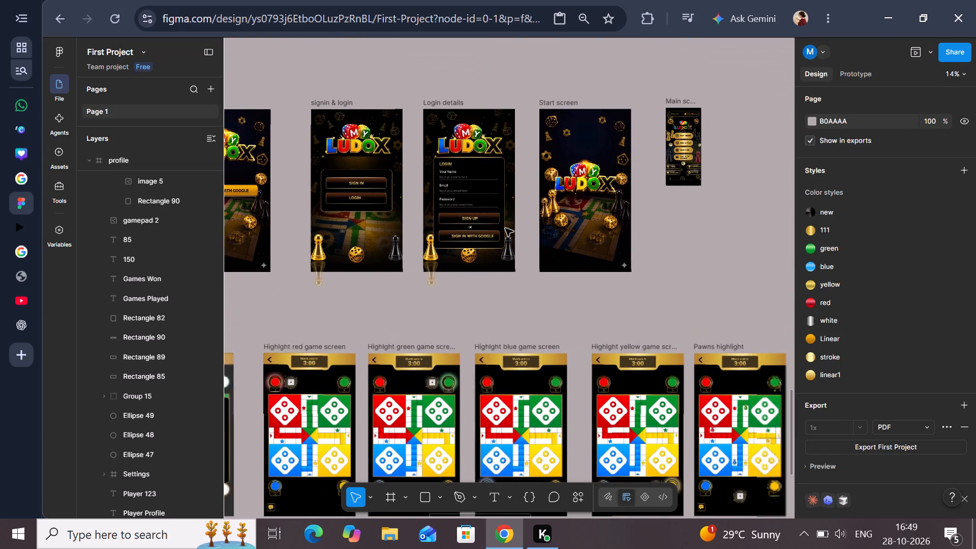
pyautogui.hscroll(-2, 505, 228)
pyautogui.hscroll(1, 505, 228)
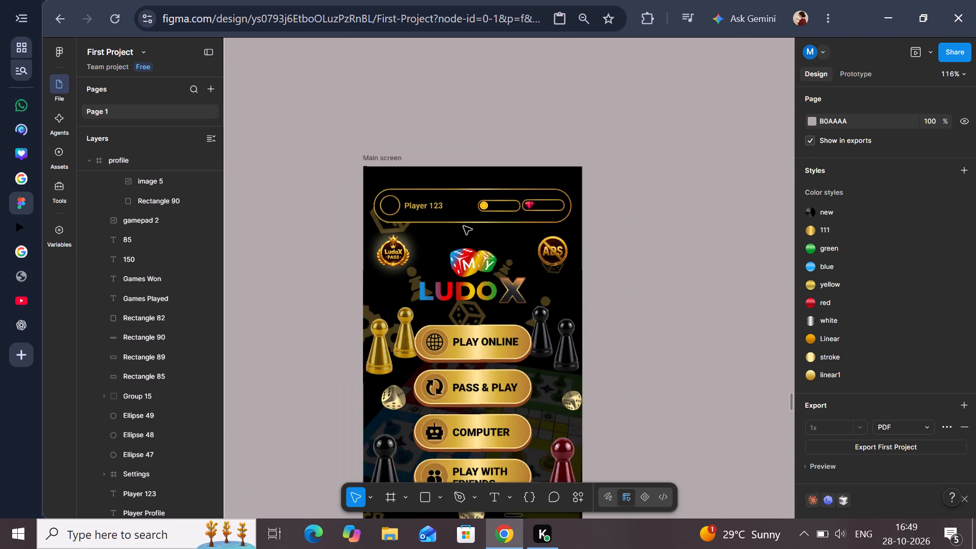
pyautogui.hscroll(3, 431, 232)
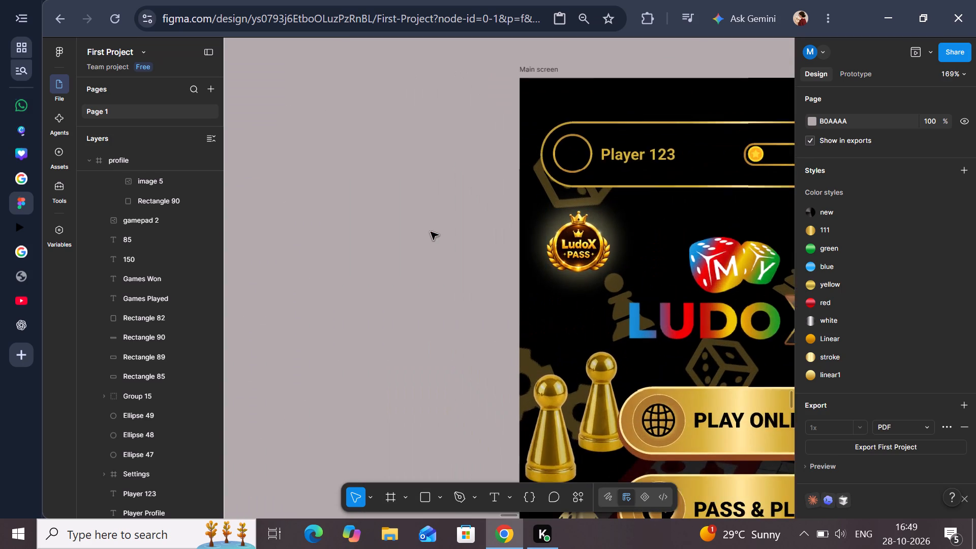
pyautogui.hscroll(12, 431, 232)
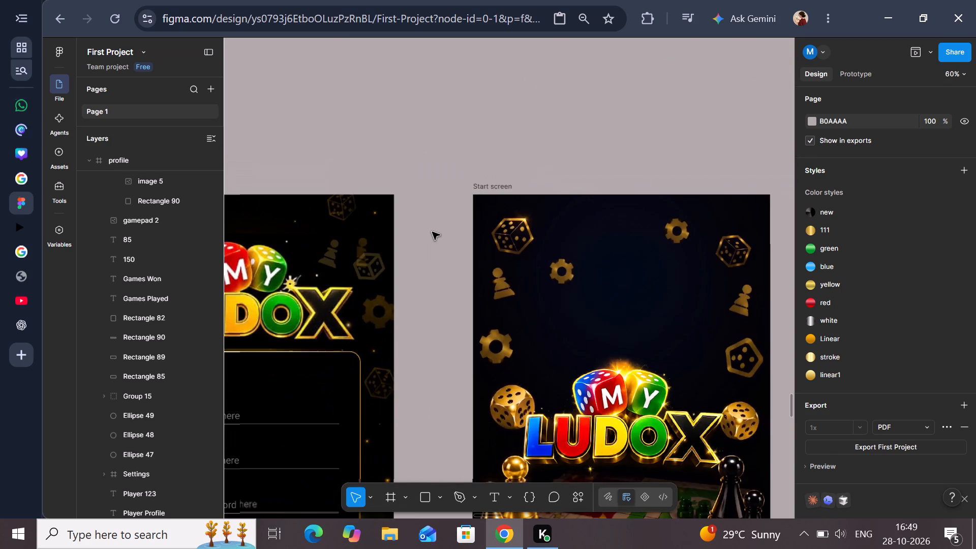
pyautogui.hscroll(18, 434, 231)
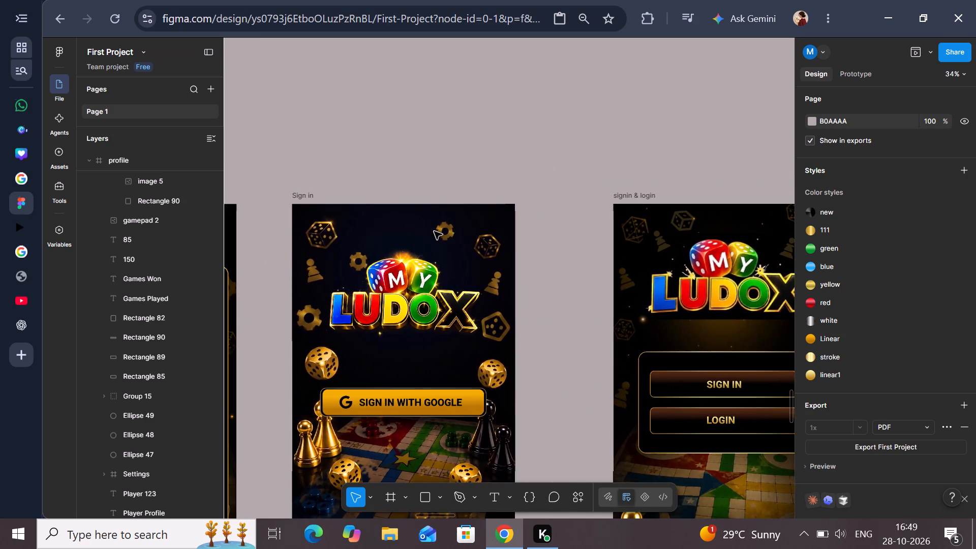
pyautogui.hscroll(4, 434, 231)
pyautogui.scroll(-1, 444, 232)
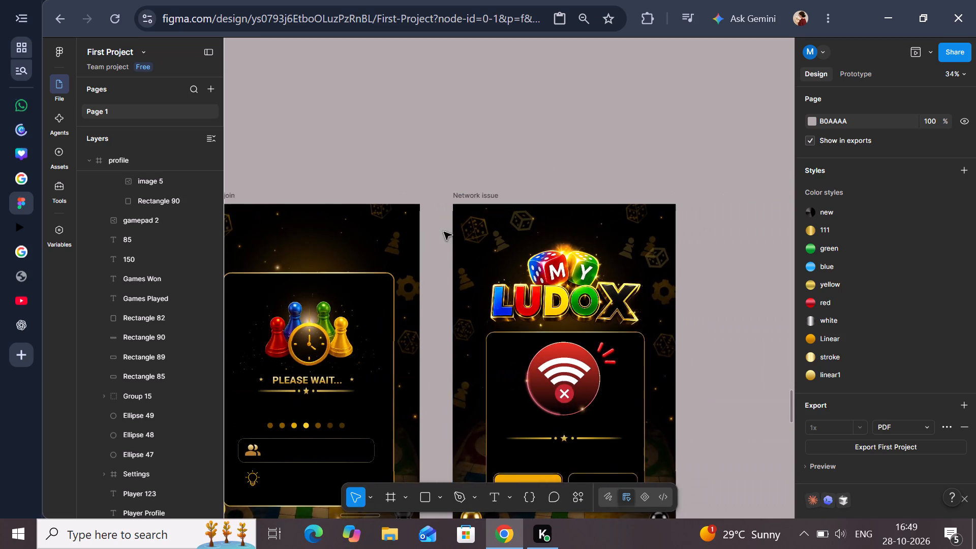
pyautogui.scroll(-1, 444, 232)
pyautogui.hscroll(11, 444, 232)
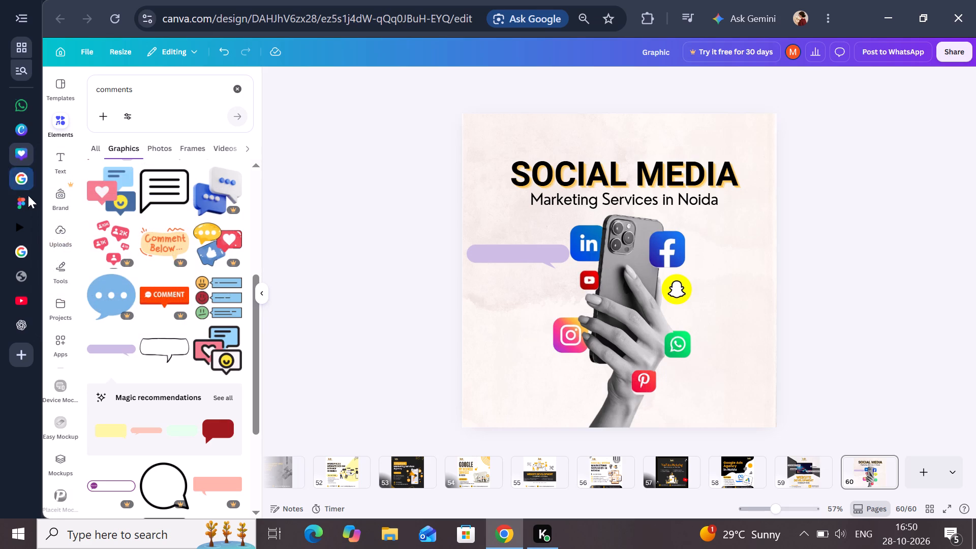
pyautogui.click(28, 198)
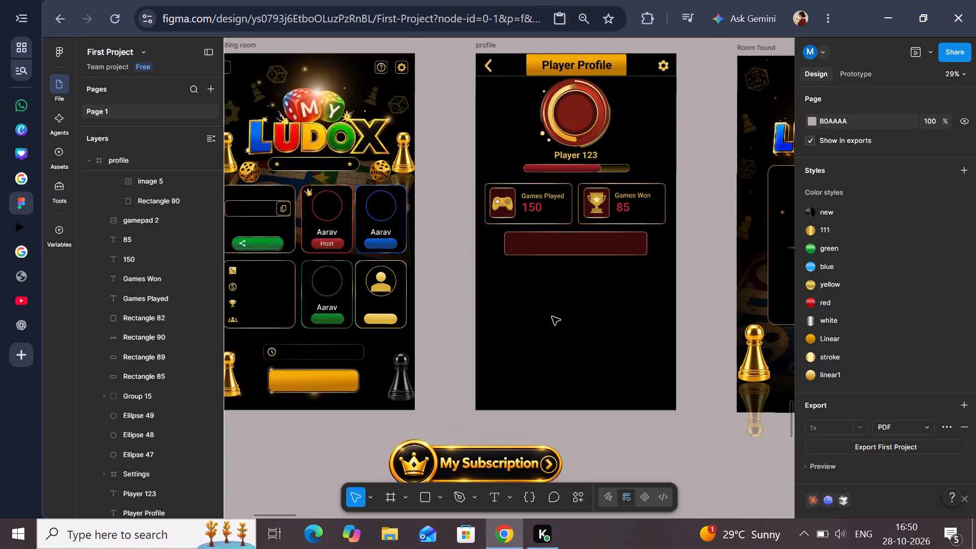
pyautogui.hscroll(-16, 552, 317)
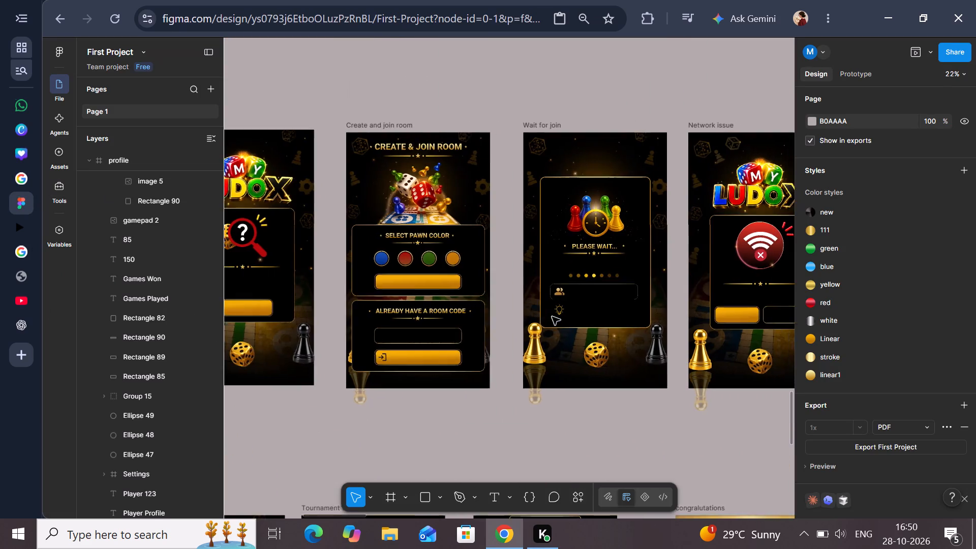
pyautogui.hscroll(-7, 552, 317)
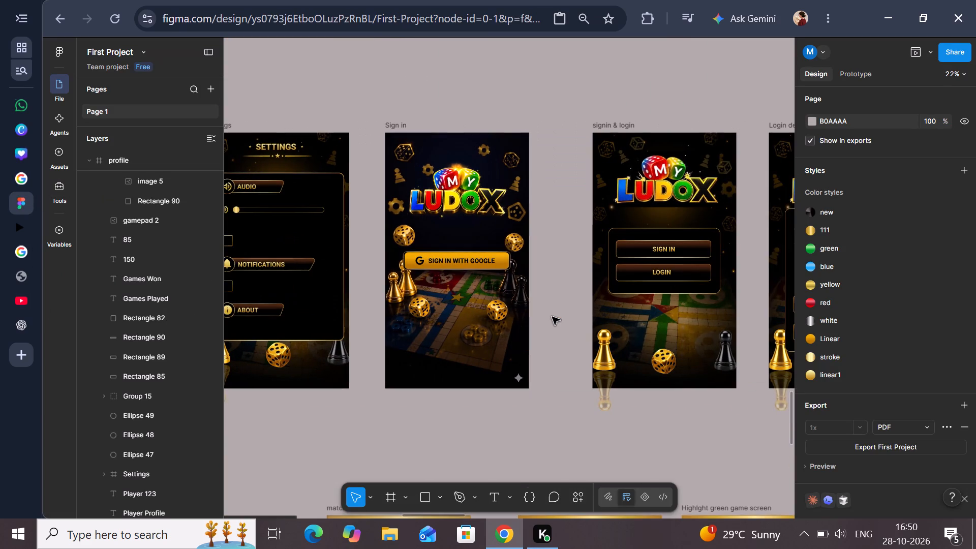
pyautogui.hscroll(-6, 552, 317)
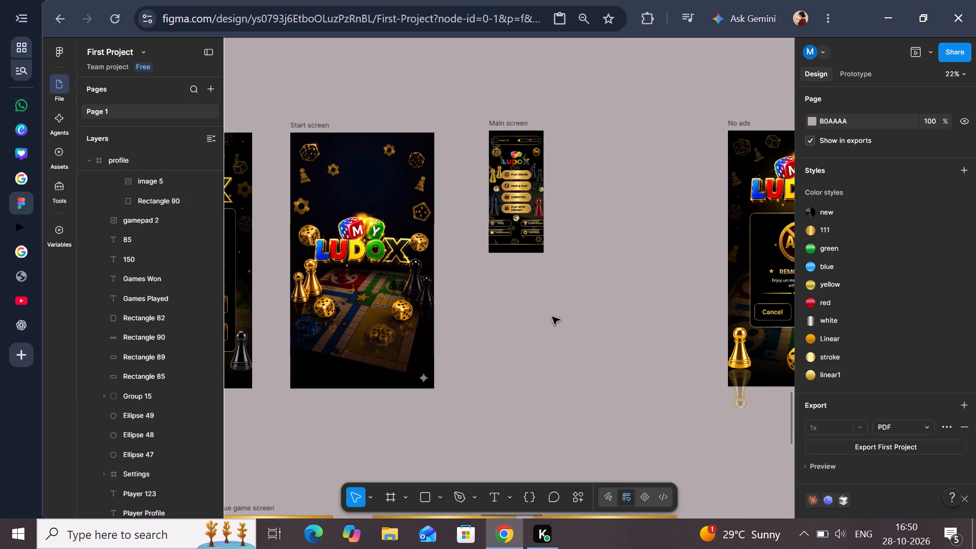
pyautogui.hscroll(-6, 552, 317)
pyautogui.hscroll(1, 552, 317)
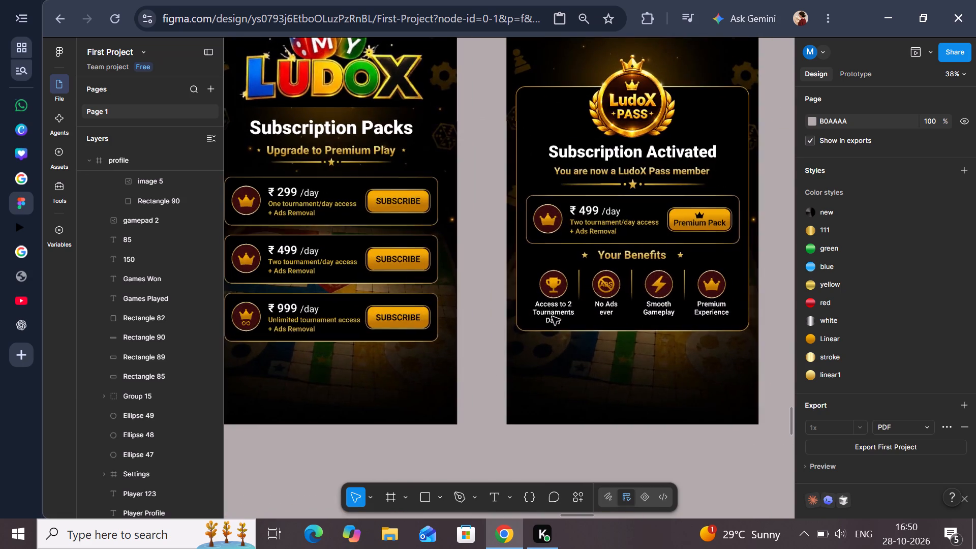
pyautogui.hscroll(2, 552, 317)
pyautogui.hscroll(-1, 553, 317)
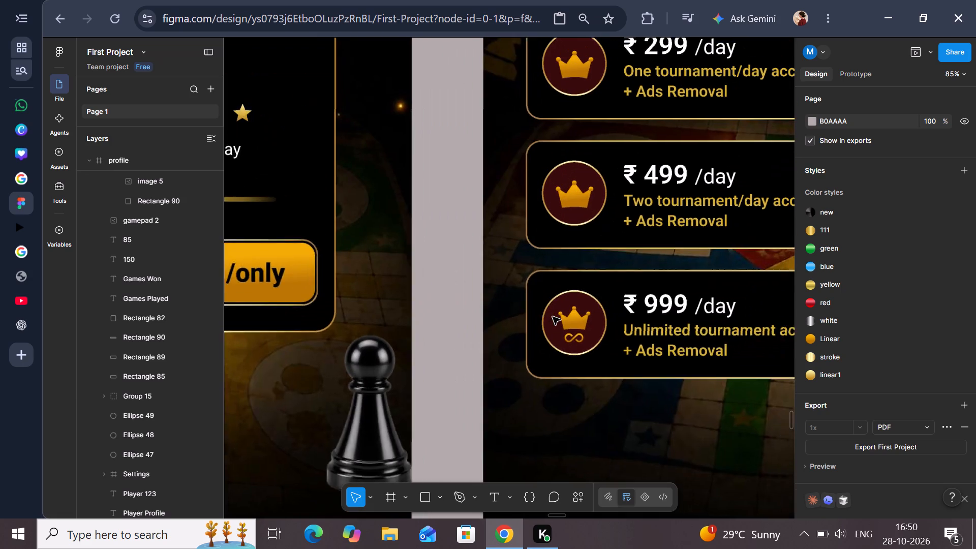
pyautogui.hscroll(-1, 553, 317)
pyautogui.scroll(1, 553, 317)
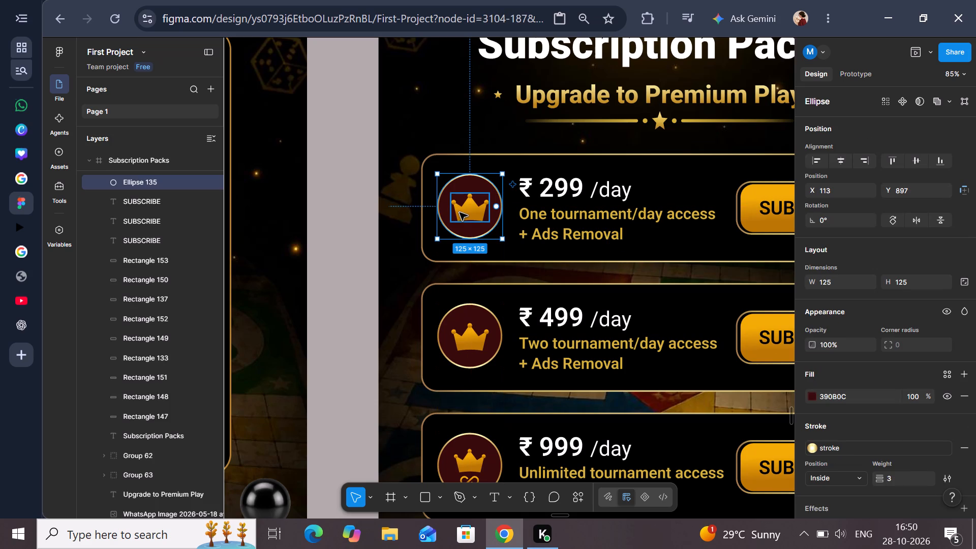
pyautogui.click(468, 216)
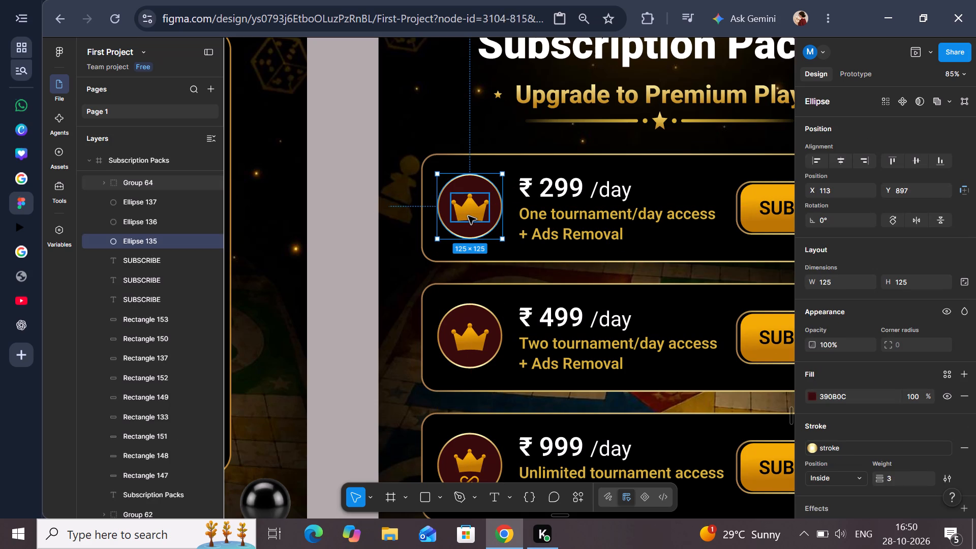
pyautogui.keyDown('shift'); pyautogui.click(440, 217); pyautogui.keyUp('shift')
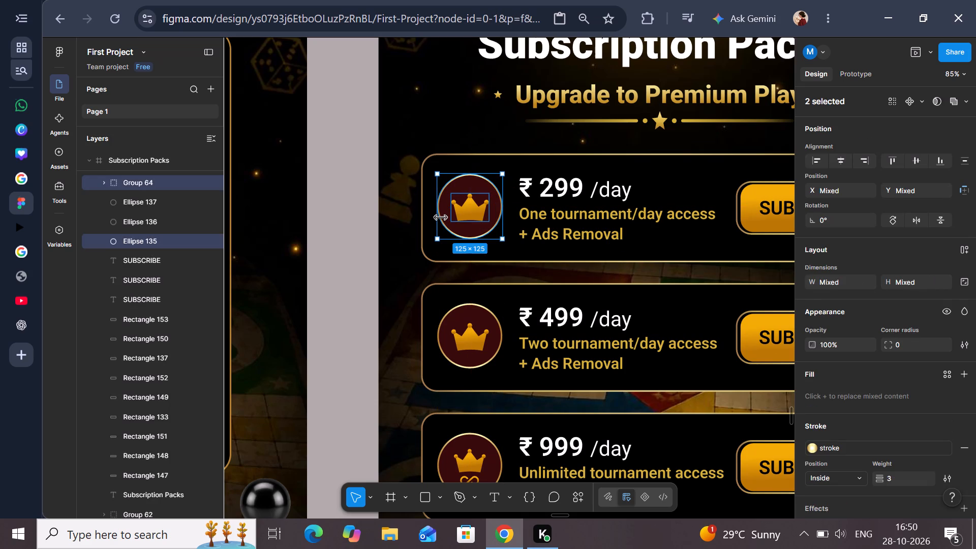
pyautogui.hotkey('ctrl', 'c')
# Paste the copied crown icon and circle into the profile frame.
pyautogui.hscroll(10, 440, 217)
pyautogui.hscroll(18, 440, 217)
pyautogui.hscroll(-5, 440, 217)
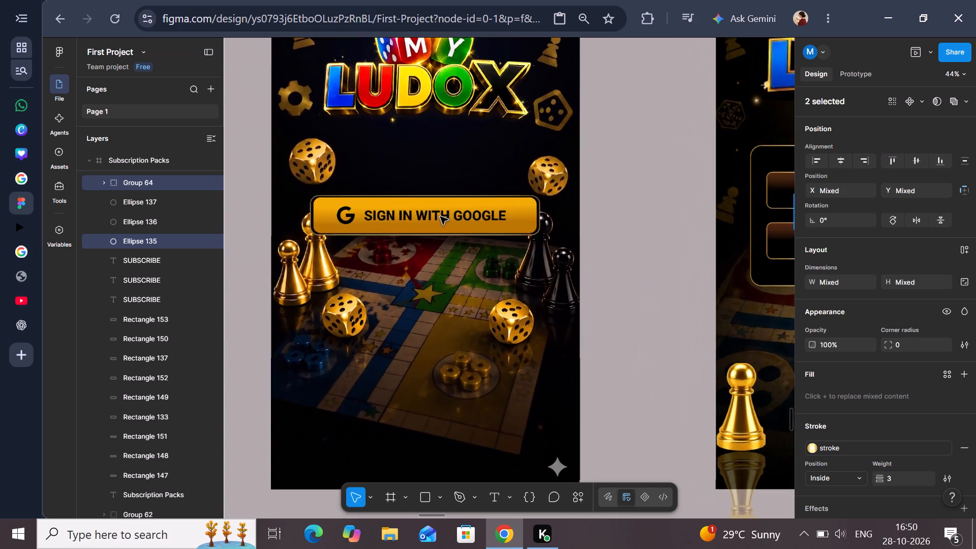
pyautogui.hscroll(16, 440, 217)
pyautogui.hscroll(17, 440, 217)
pyautogui.hscroll(5, 447, 216)
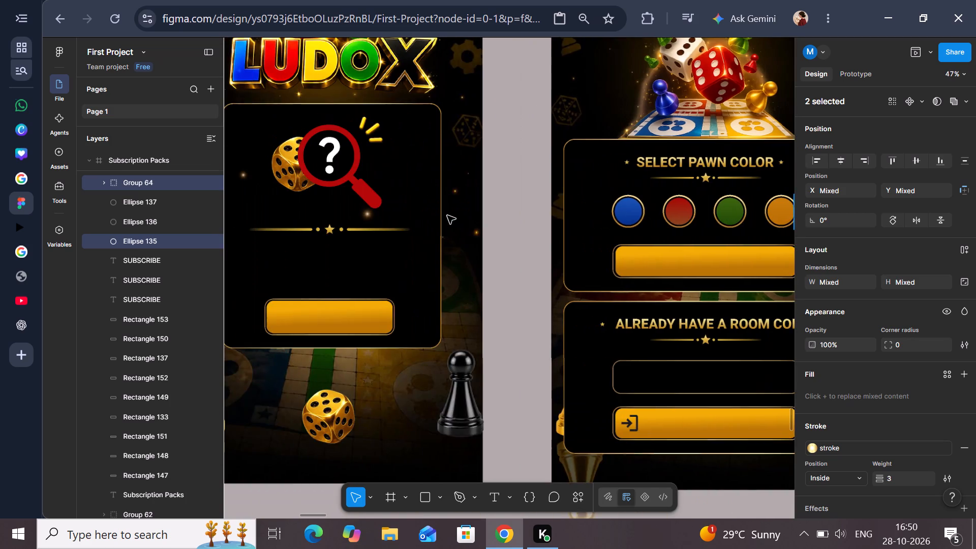
pyautogui.hscroll(10, 447, 216)
pyautogui.hscroll(-4, 447, 216)
pyautogui.click(446, 256)
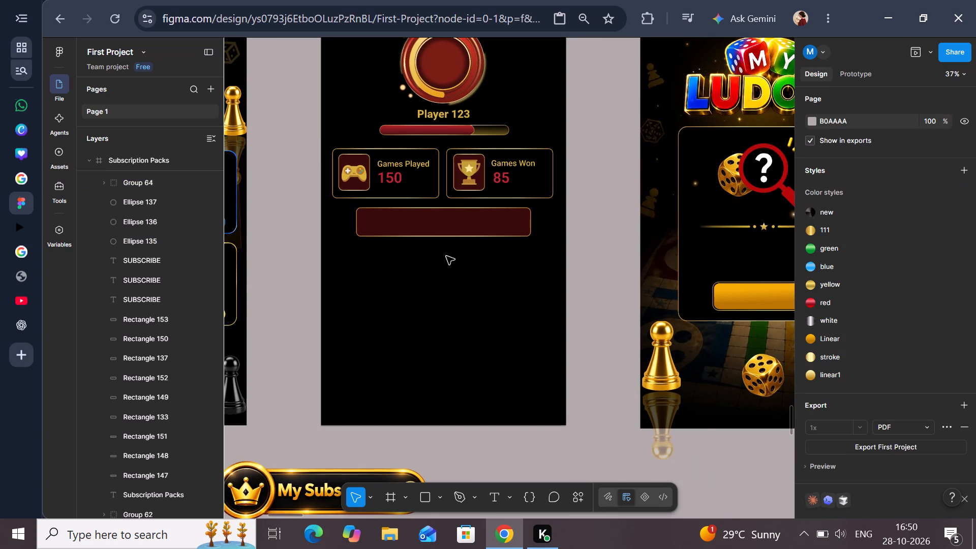
pyautogui.hotkey('ctrl', 'v')
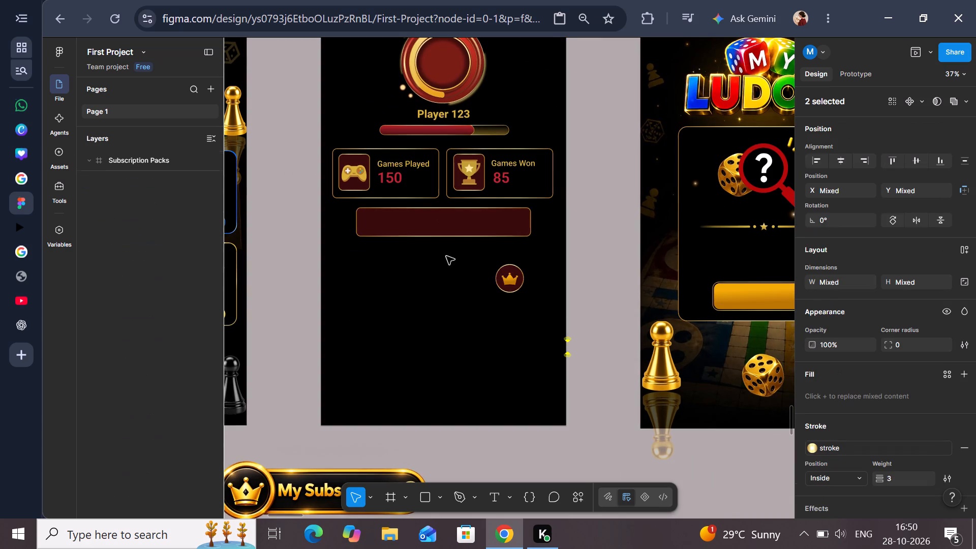
# Scale the pasted crown badge to 100 × 100 and move it onto the left end of the maroon button rectangle.
pyautogui.moveTo(621, 341); pyautogui.dragTo(620, 341)
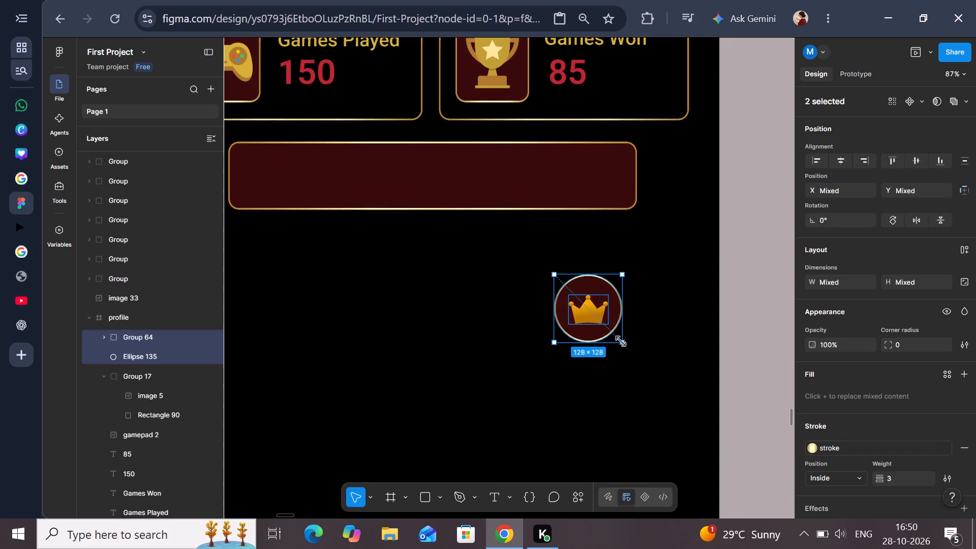
pyautogui.moveTo(620, 341); pyautogui.dragTo(589, 327)
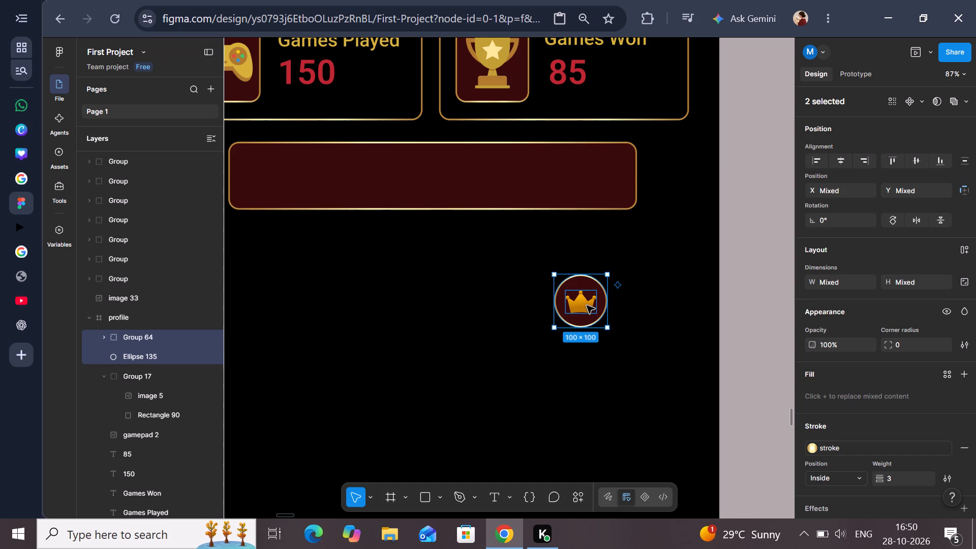
pyautogui.moveTo(587, 306); pyautogui.dragTo(566, 303)
pyautogui.hscroll(3, 570, 304)
pyautogui.hscroll(-1, 566, 303)
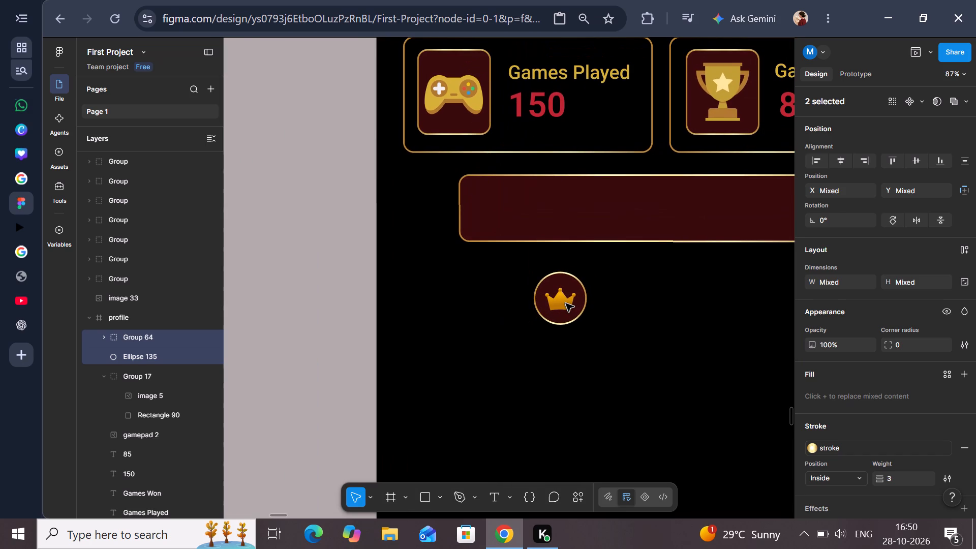
pyautogui.moveTo(566, 303); pyautogui.dragTo(463, 203)
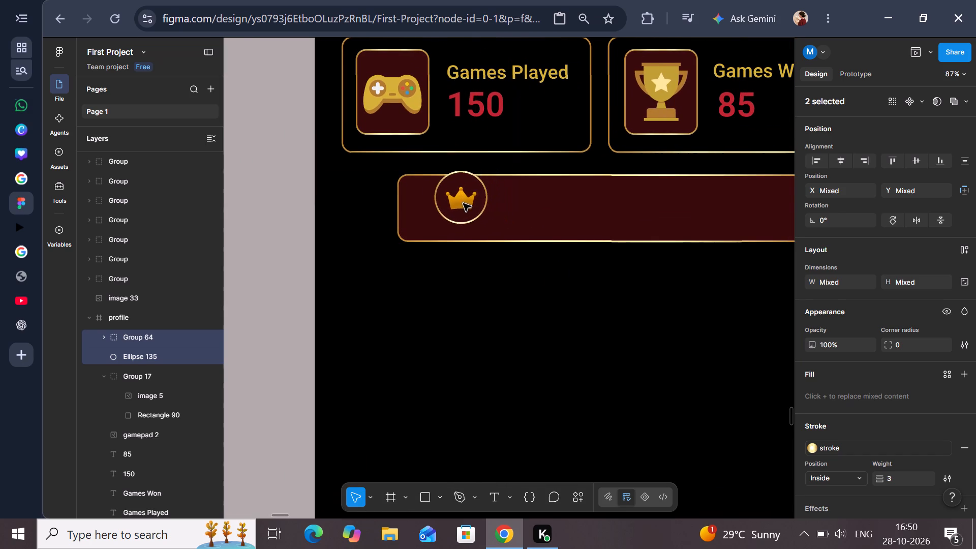
pyautogui.moveTo(463, 203); pyautogui.dragTo(450, 212)
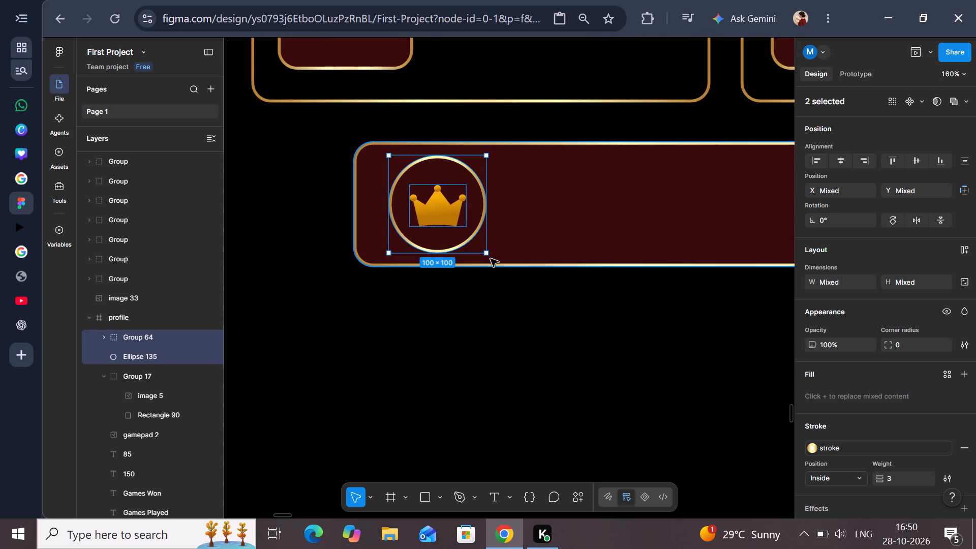
# Scale the crown badge down to 90 × 90 and centre it vertically at the left end of the maroon button.
pyautogui.moveTo(486, 252); pyautogui.dragTo(474, 243)
pyautogui.moveTo(417, 186); pyautogui.dragTo(418, 191)
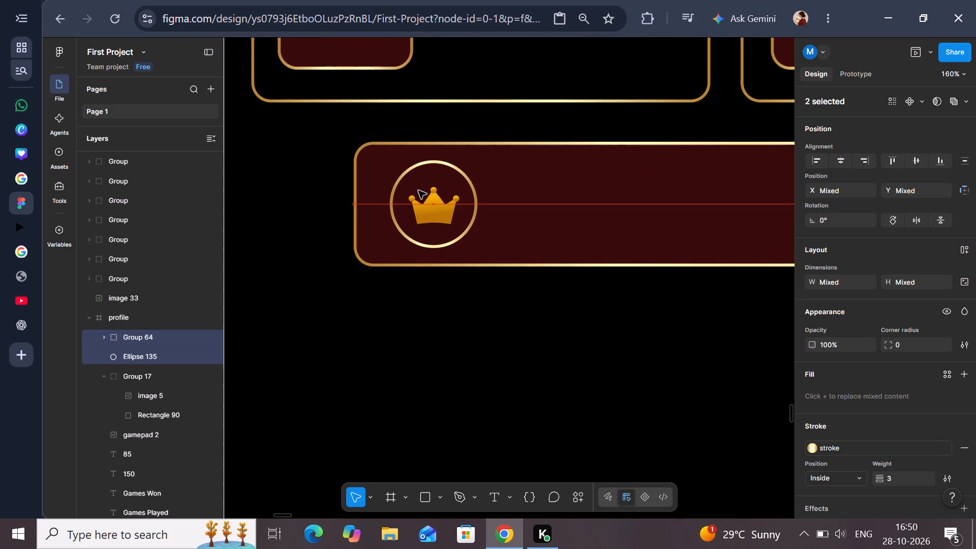
pyautogui.moveTo(418, 191); pyautogui.dragTo(422, 190)
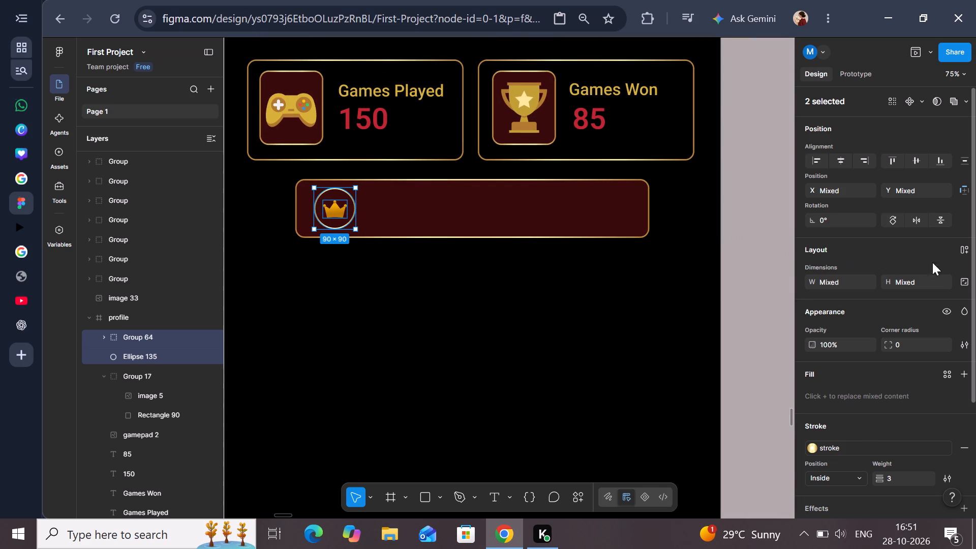
pyautogui.click(742, 258)
pyautogui.hscroll(-1, 742, 258)
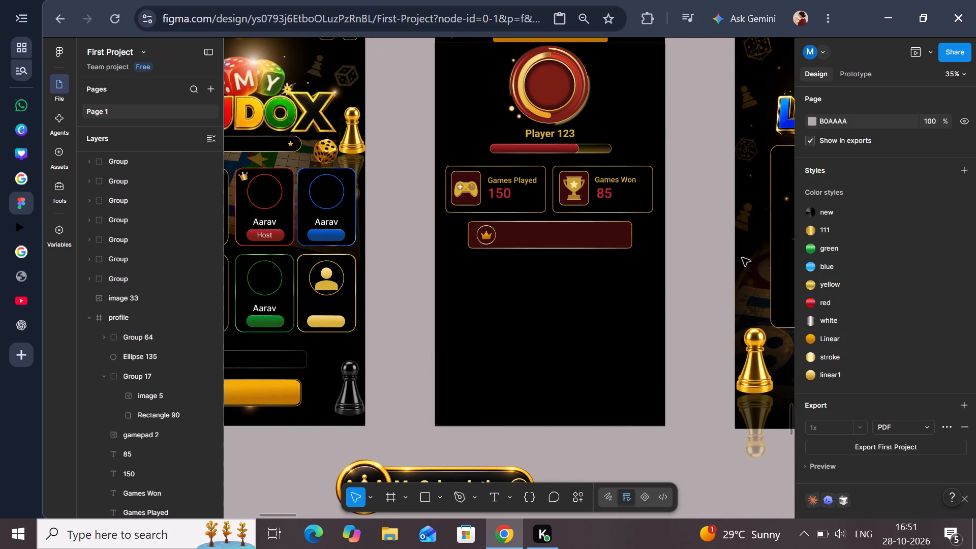
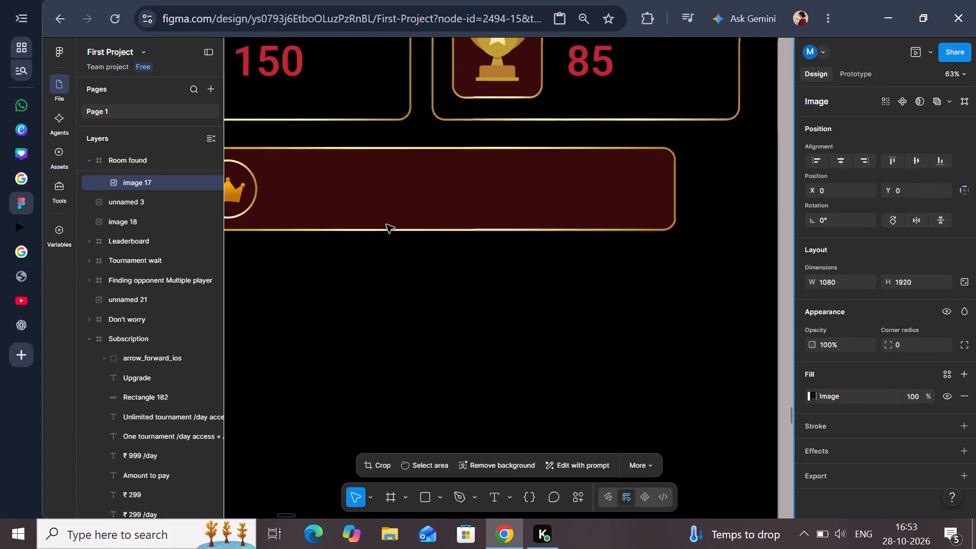
# Change the fill of the crown badge's circle on the maroon button to black.
pyautogui.hscroll(2, 386, 225)
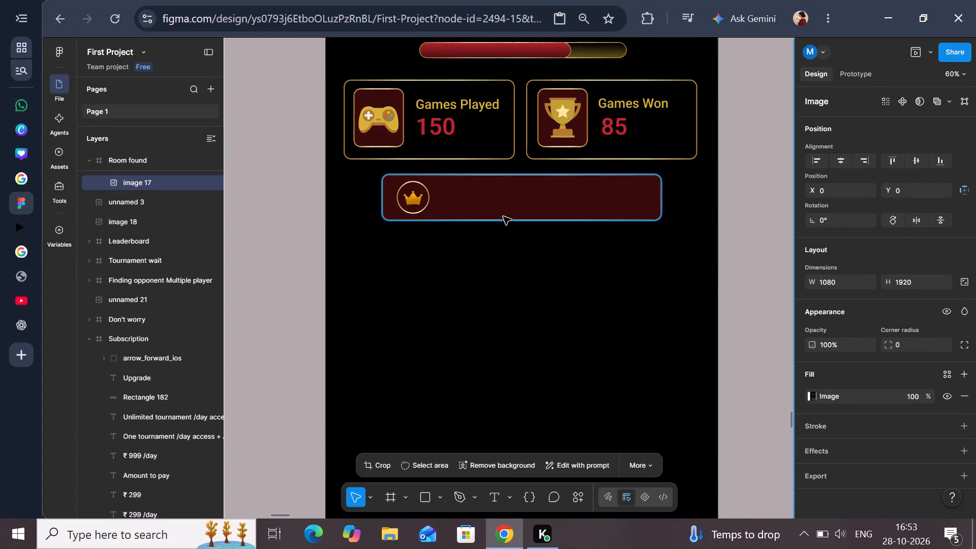
pyautogui.click(400, 207)
pyautogui.scroll(-1, 875, 389)
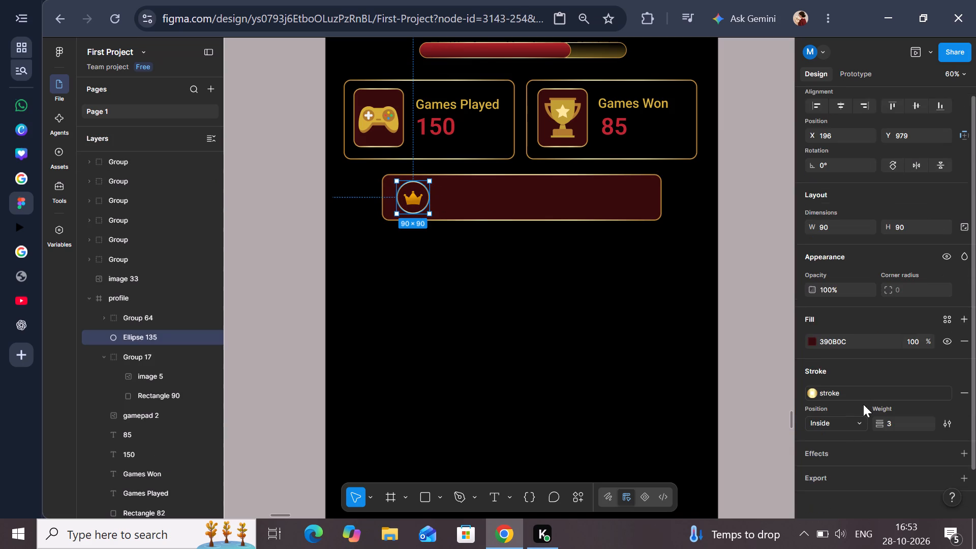
pyautogui.click(816, 341)
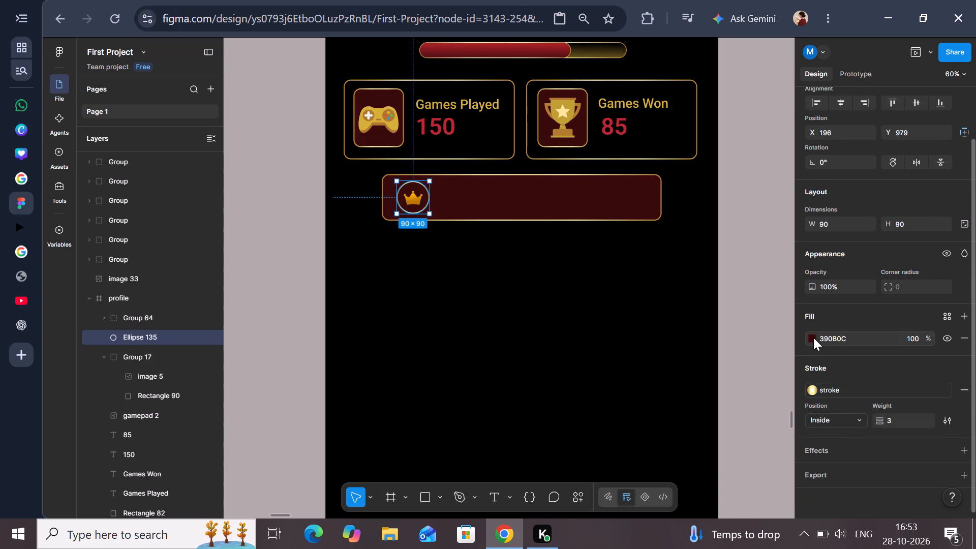
pyautogui.click(813, 337)
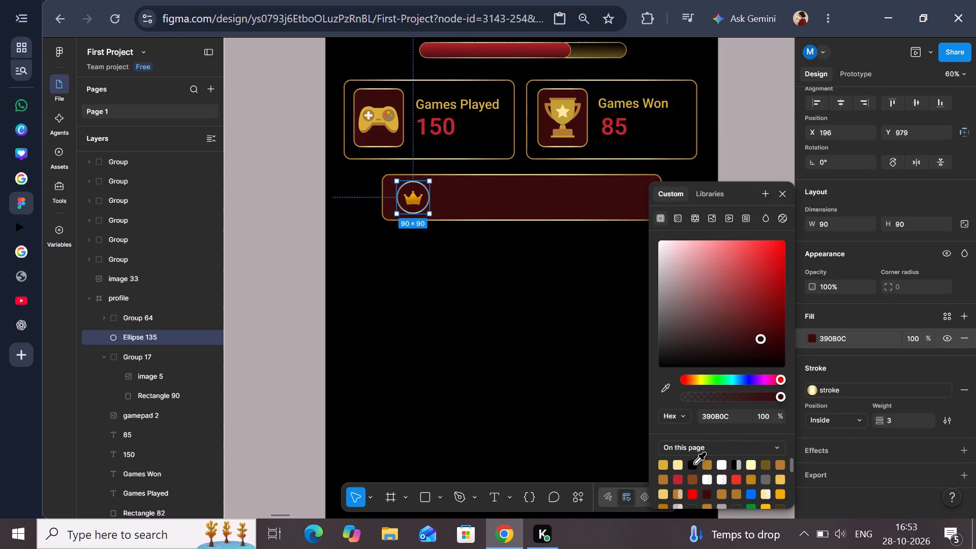
pyautogui.click(695, 464)
pyautogui.click(773, 148)
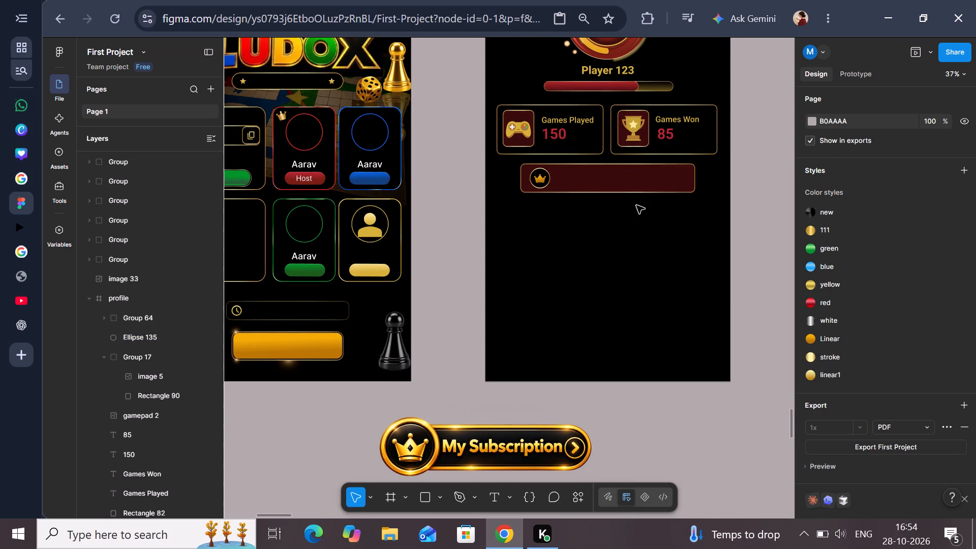
# Look over the other game screens and the Win Rate, Trophies and Friends profile elements on the canvas for reference.
pyautogui.scroll(1, 637, 205)
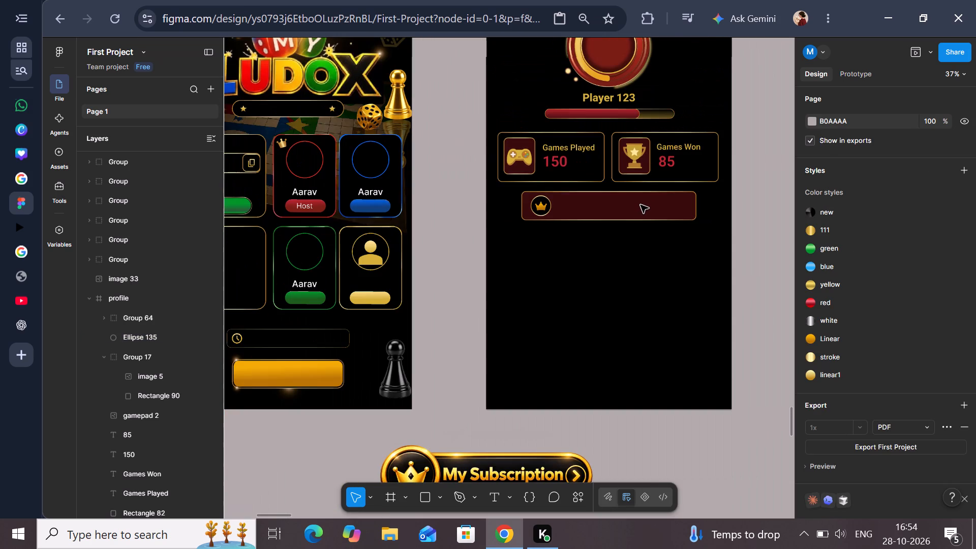
pyautogui.scroll(1, 640, 205)
pyautogui.hscroll(1, 645, 205)
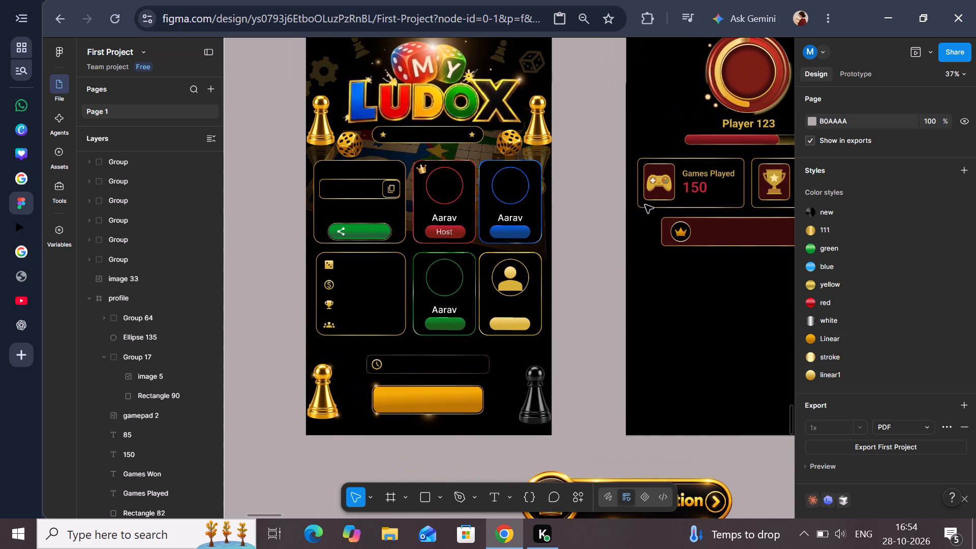
pyautogui.hscroll(-1, 645, 205)
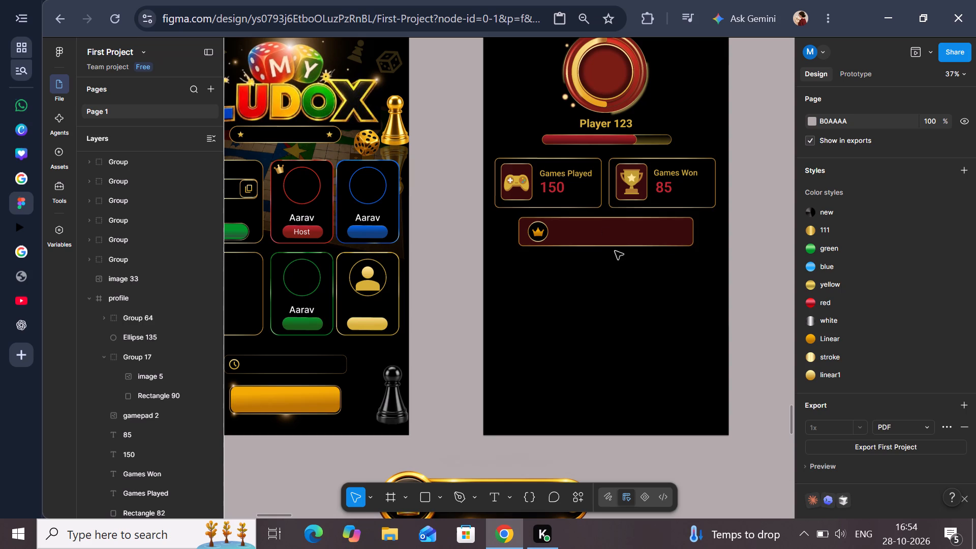
pyautogui.hscroll(-11, 621, 259)
pyautogui.scroll(9, 624, 262)
pyautogui.hscroll(-8, 624, 262)
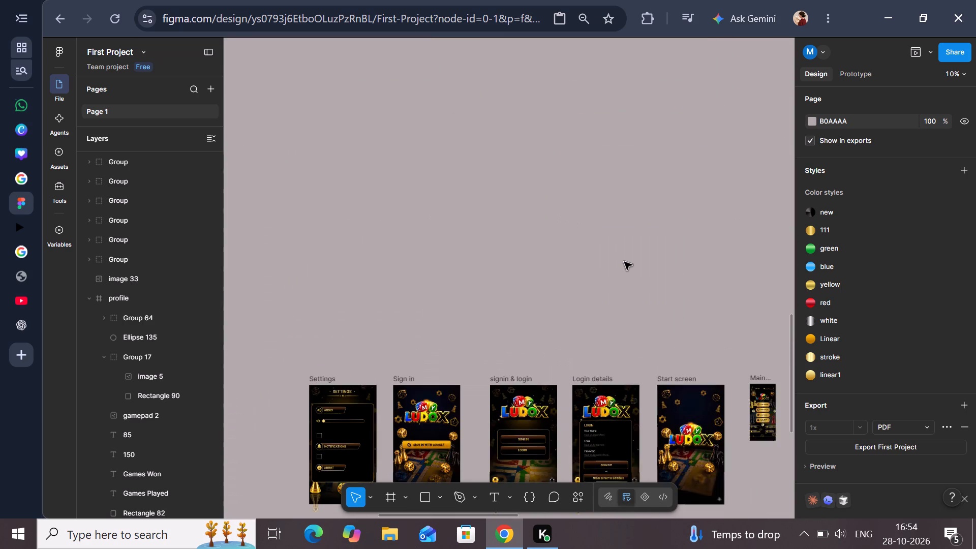
pyautogui.hscroll(-8, 624, 262)
pyautogui.scroll(2, 625, 262)
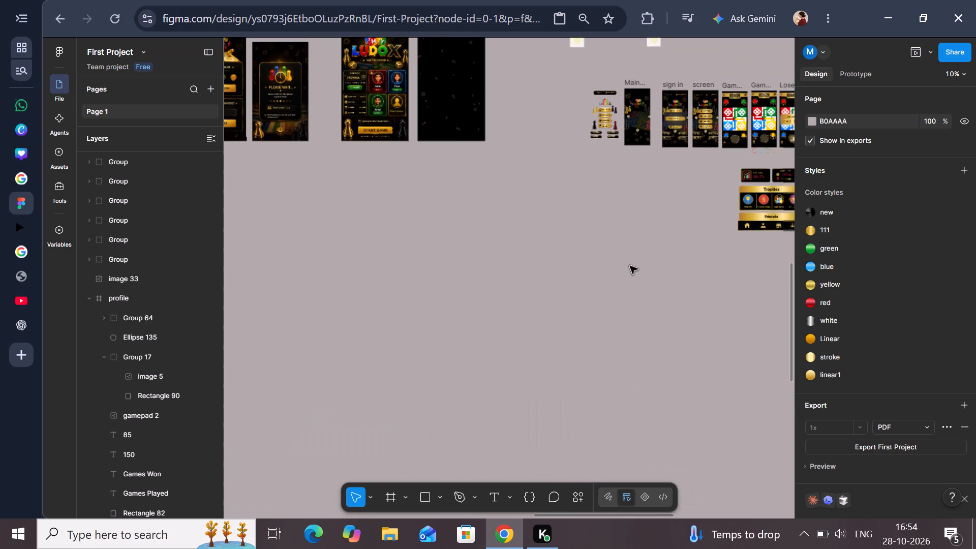
pyautogui.hscroll(-3, 712, 242)
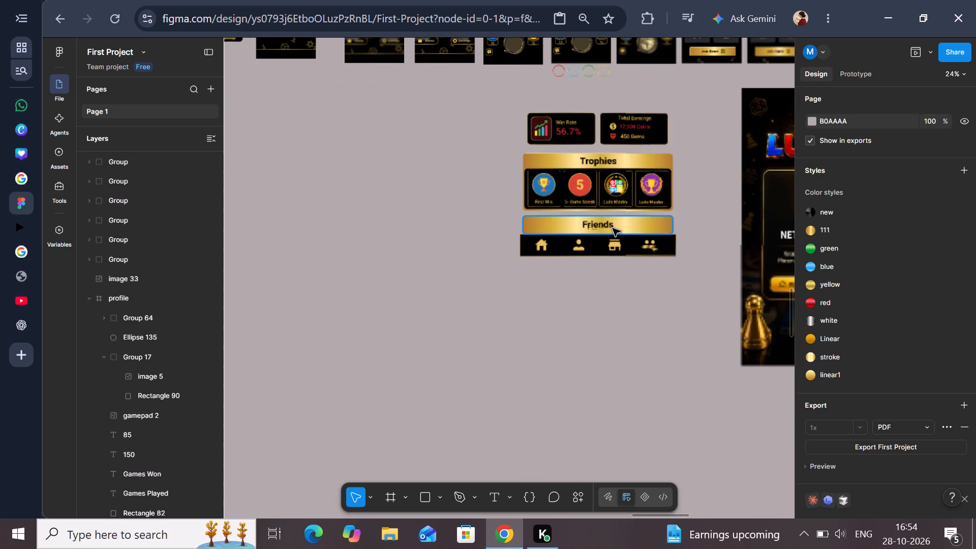
pyautogui.hscroll(13, 609, 230)
pyautogui.scroll(-14, 611, 230)
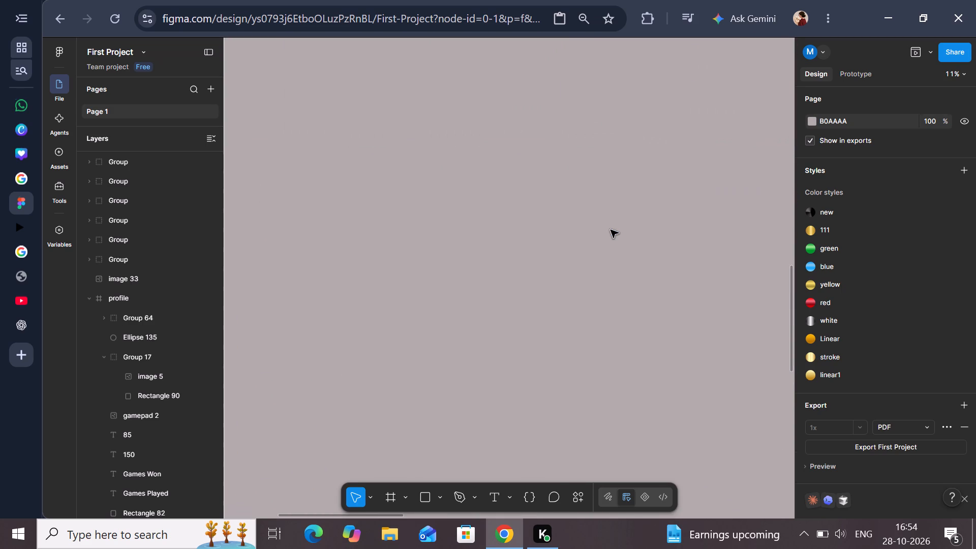
pyautogui.scroll(-7, 611, 230)
pyautogui.hscroll(3, 611, 230)
pyautogui.scroll(-3, 582, 342)
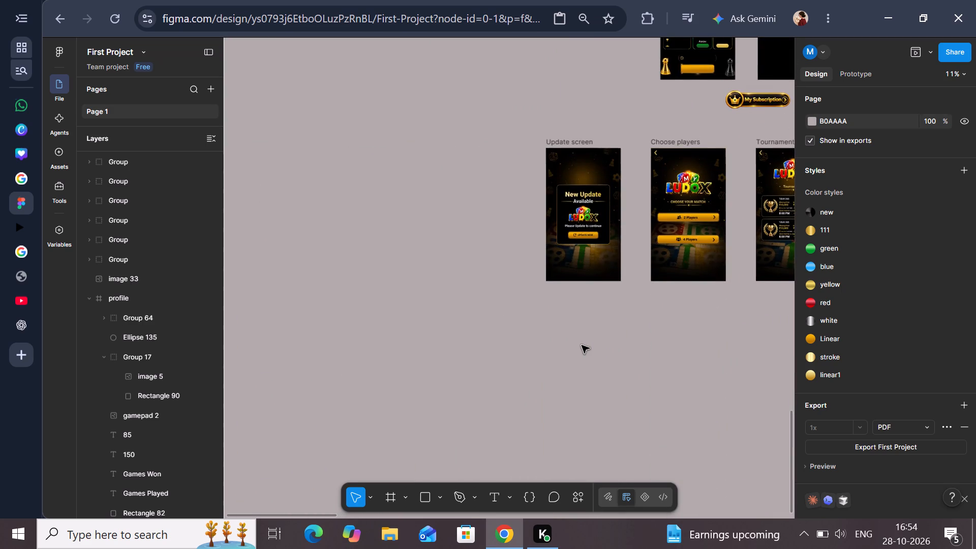
pyautogui.hscroll(-3, 585, 346)
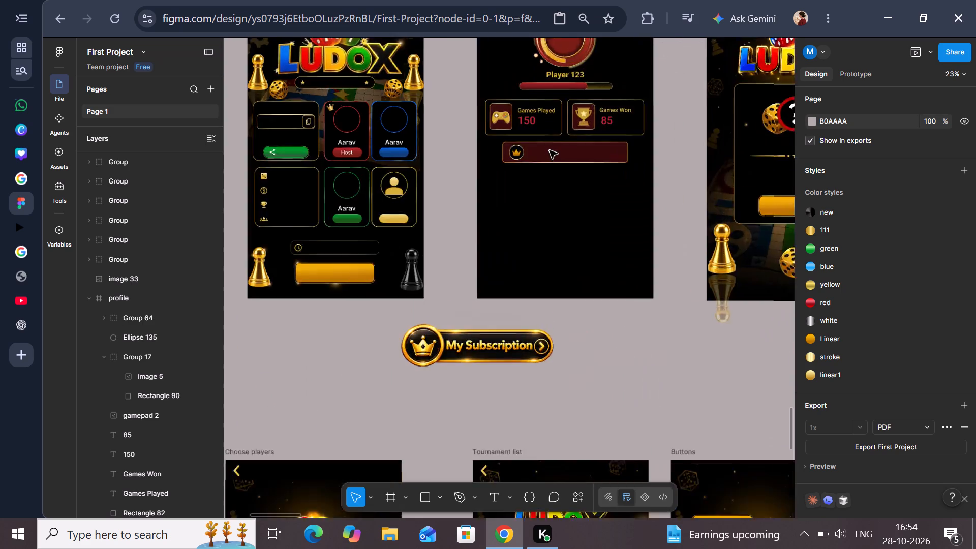
pyautogui.scroll(1, 550, 151)
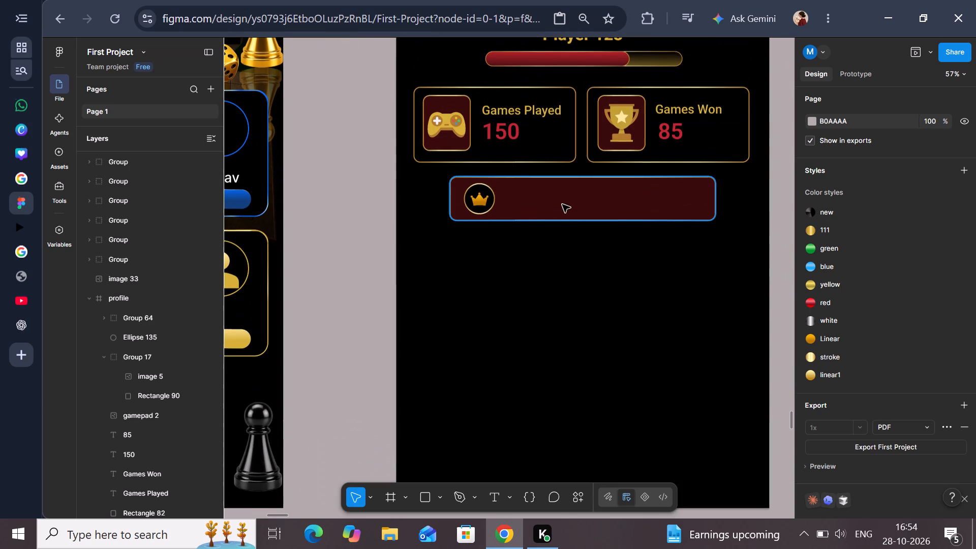
# Compare the size of the maroon button rectangle with the gold button on the Room found screen.
pyautogui.click(565, 206)
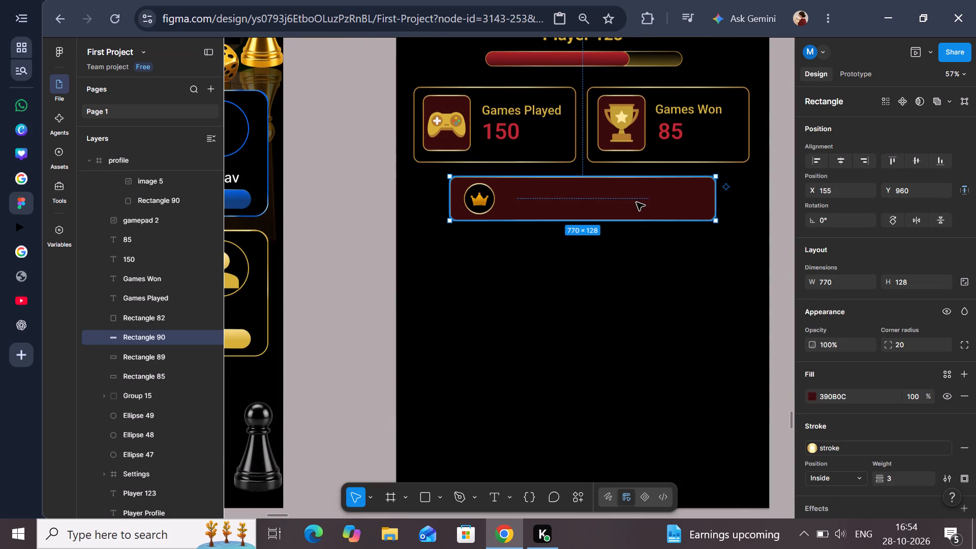
pyautogui.hscroll(-1, 637, 202)
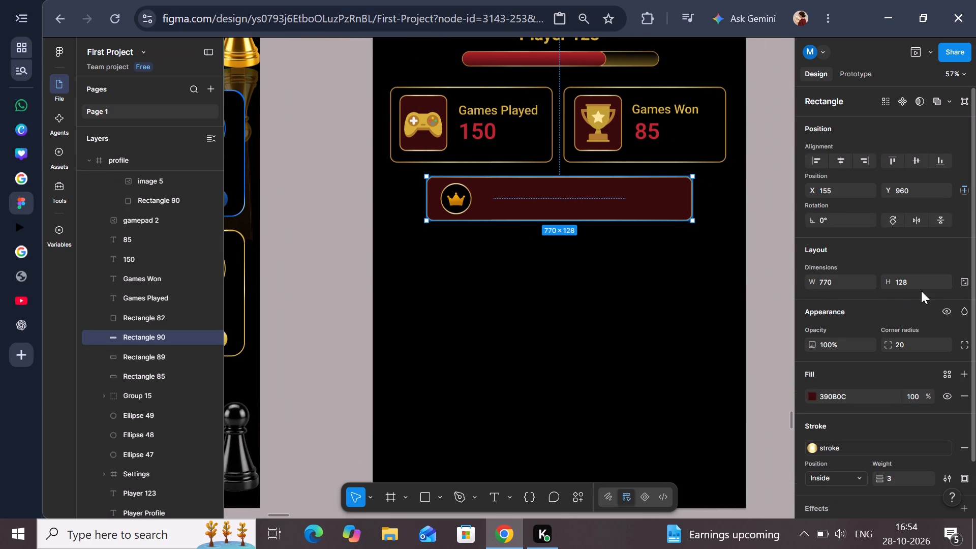
pyautogui.hscroll(-5, 684, 307)
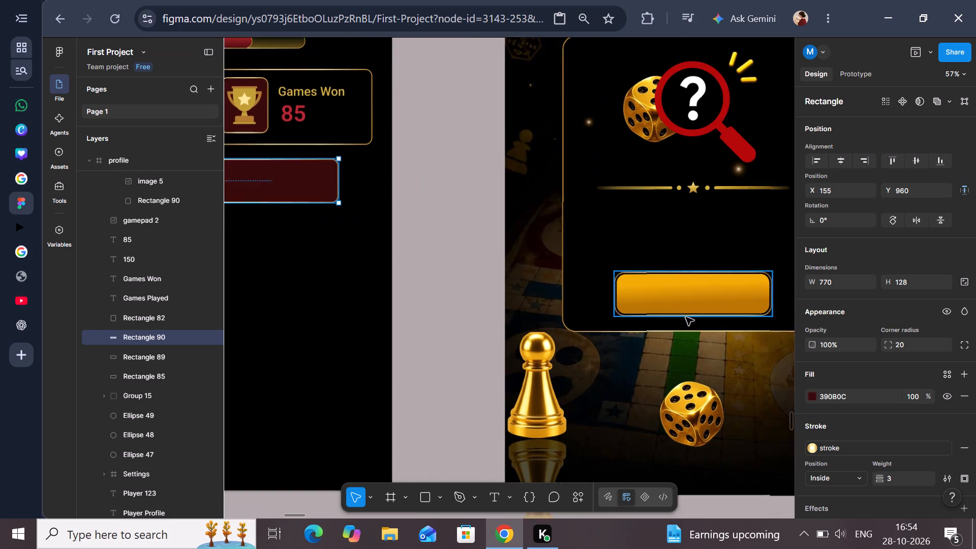
pyautogui.hscroll(-1, 686, 317)
pyautogui.click(568, 269)
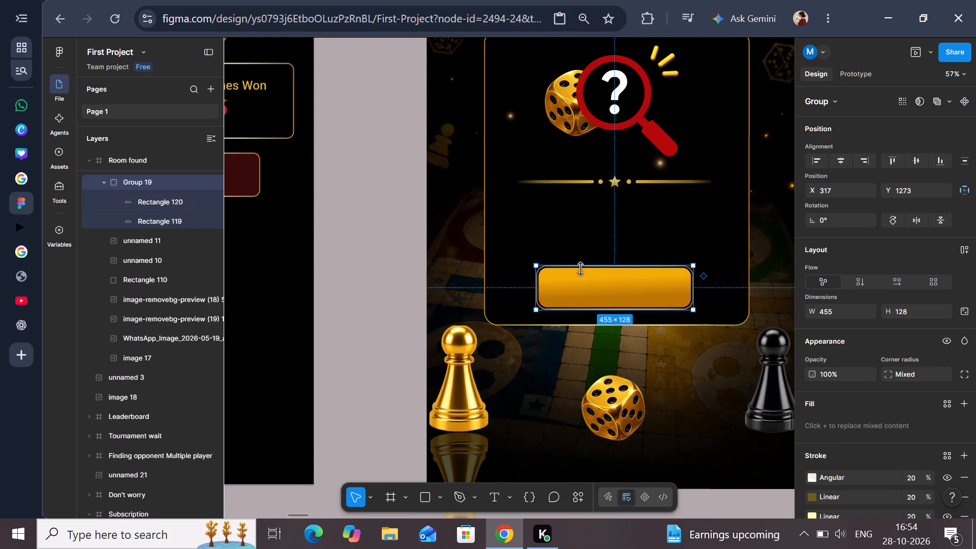
pyautogui.hscroll(3, 737, 317)
pyautogui.click(520, 246)
pyautogui.hscroll(1, 517, 246)
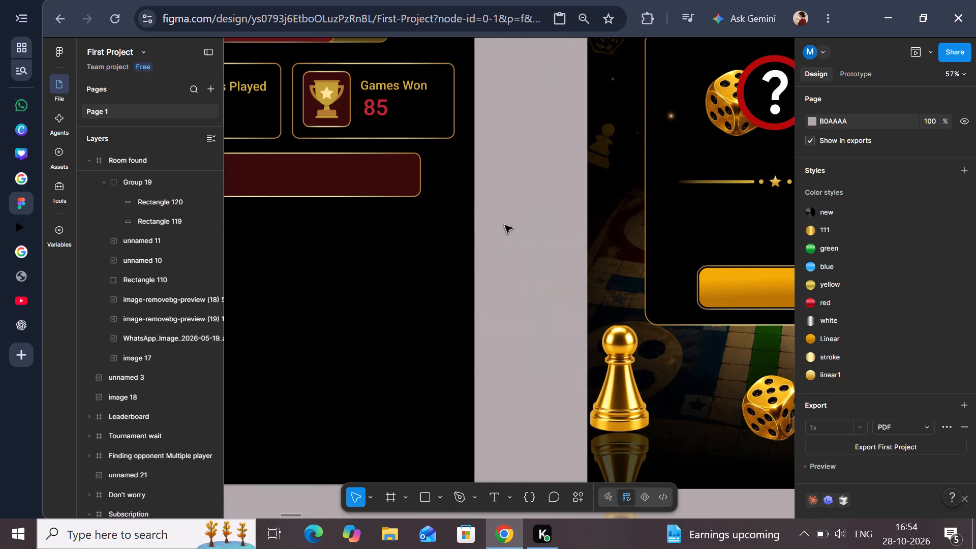
pyautogui.hscroll(1, 505, 225)
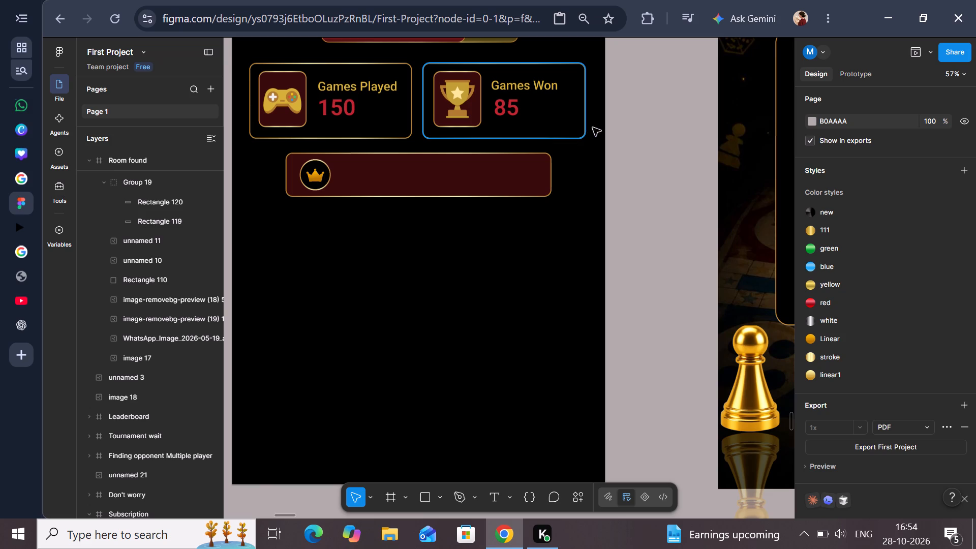
# Examine the stat cards and overall layout of the Player Profile reference image, and return to the profile frame.
pyautogui.scroll(7, 560, 130)
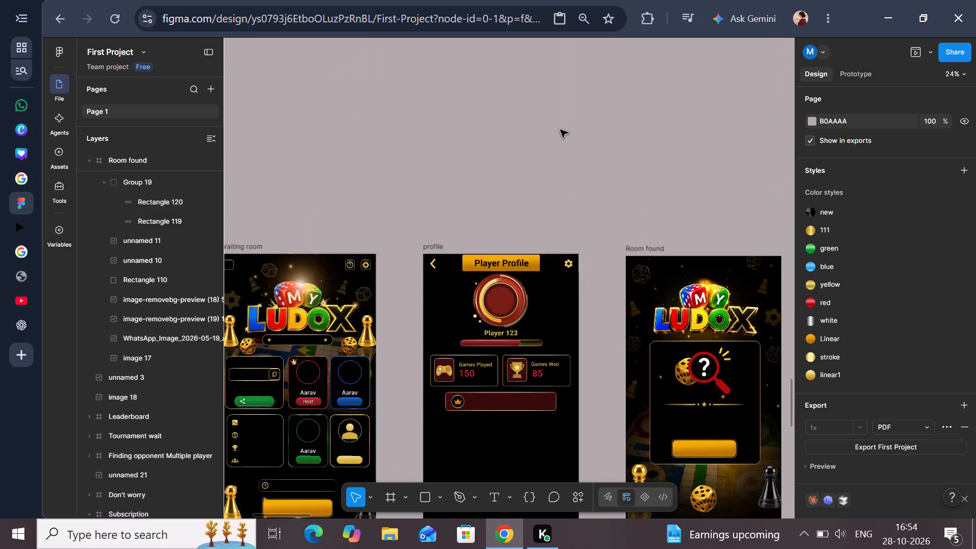
pyautogui.scroll(5, 560, 130)
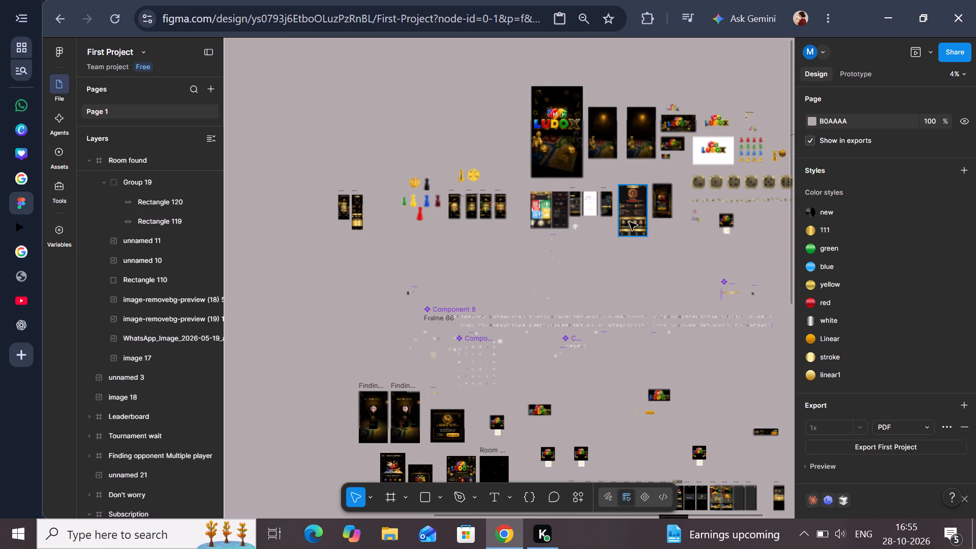
pyautogui.click(619, 249)
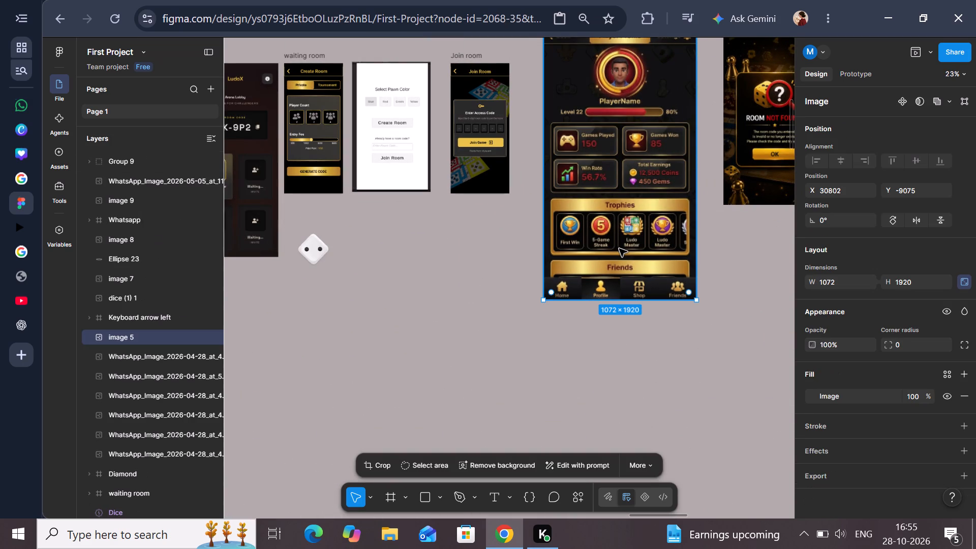
pyautogui.scroll(1, 635, 224)
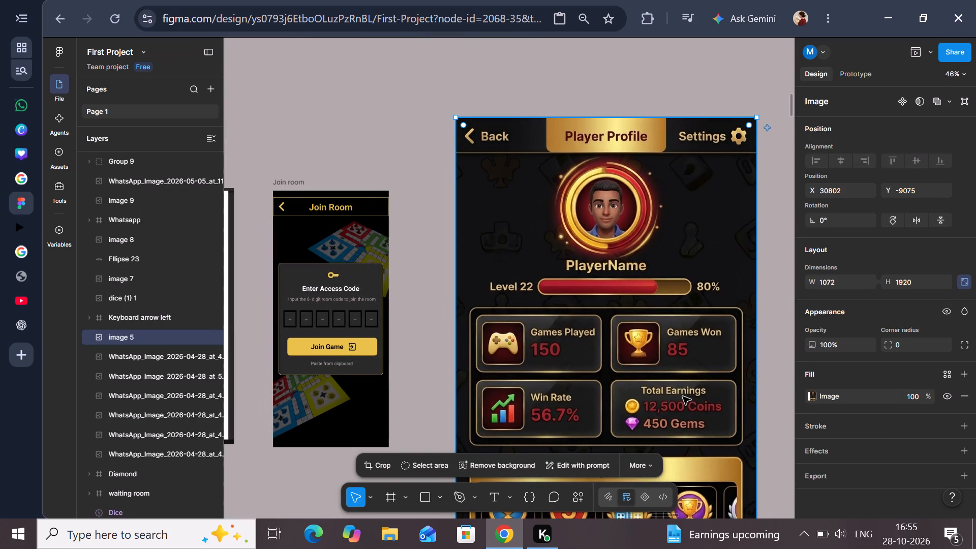
pyautogui.scroll(-5, 683, 396)
pyautogui.hscroll(8, 683, 396)
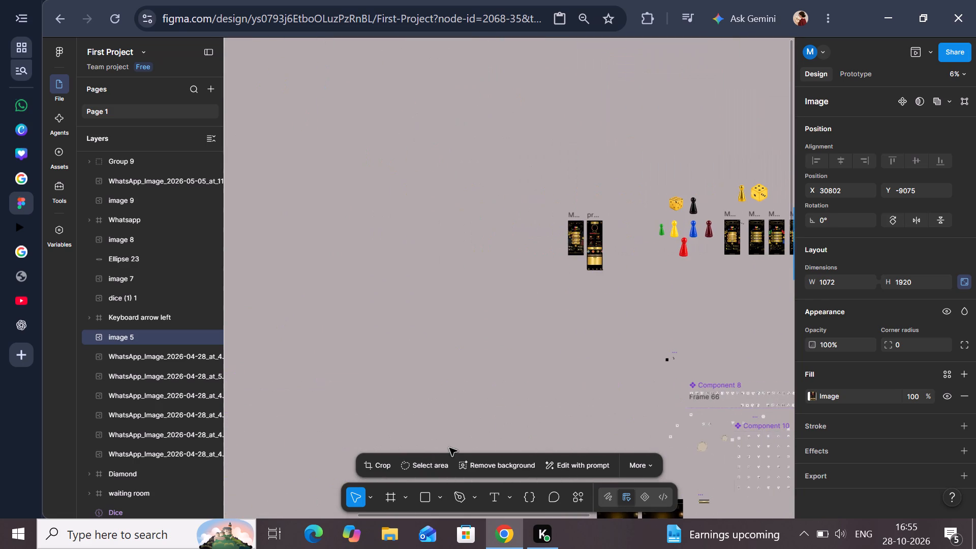
pyautogui.scroll(-2, 448, 448)
pyautogui.scroll(-2, 618, 249)
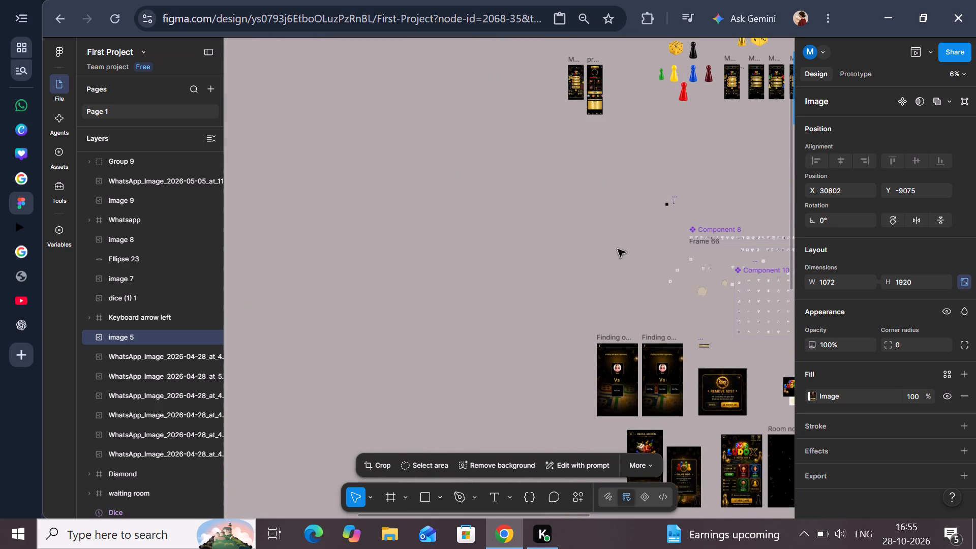
pyautogui.scroll(-5, 618, 249)
pyautogui.hscroll(2, 573, 295)
pyautogui.hscroll(3, 457, 367)
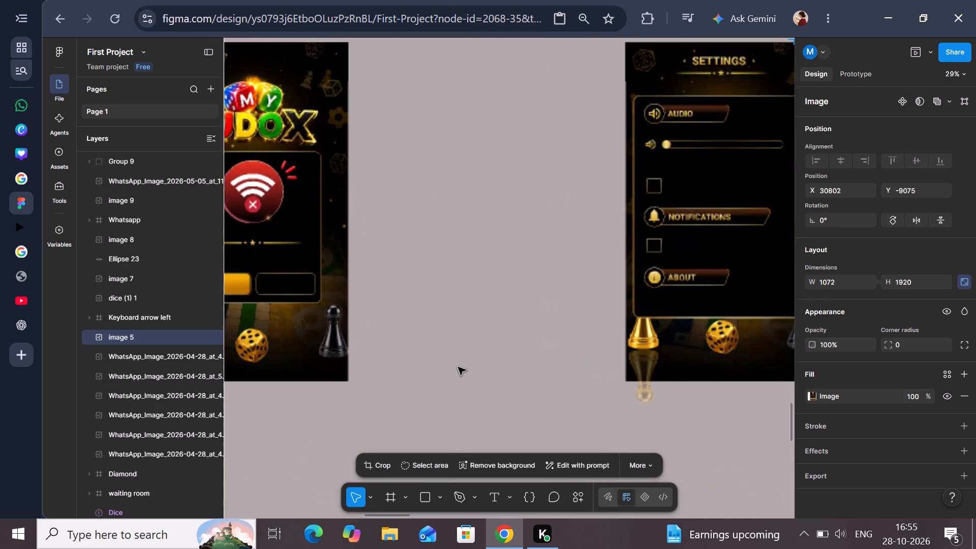
pyautogui.hscroll(18, 458, 367)
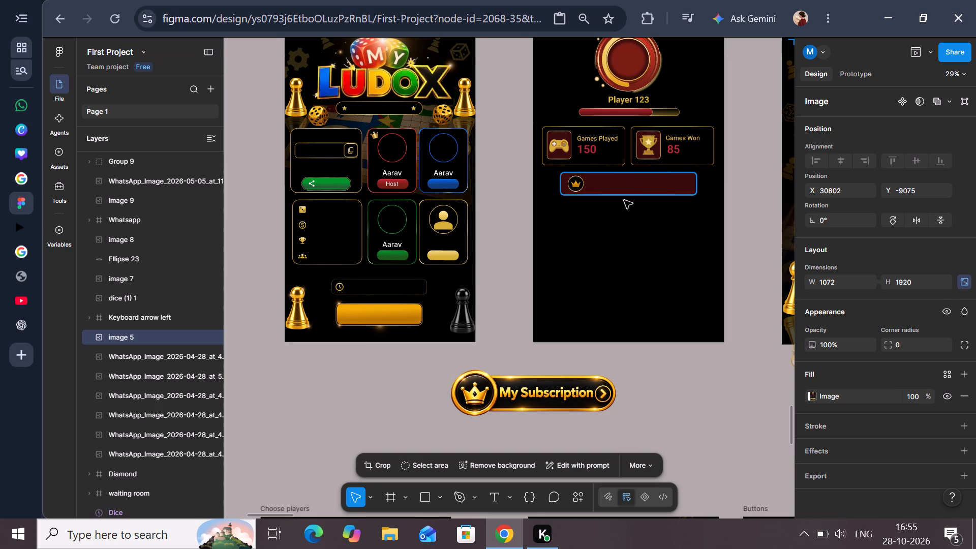
# Resize the maroon button rectangle to 973 × 149, spanning the outer edges of the two stat cards above it.
pyautogui.scroll(1, 639, 282)
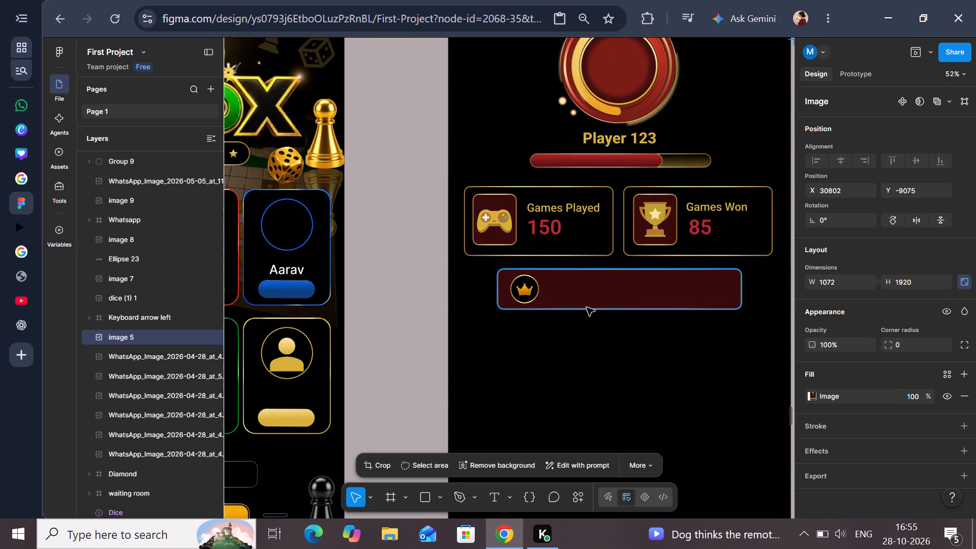
pyautogui.click(373, 286)
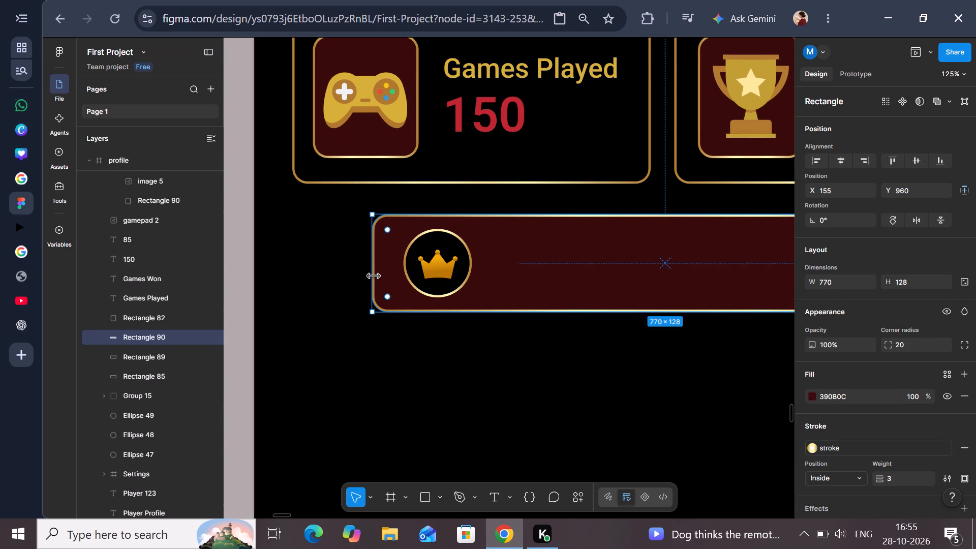
pyautogui.moveTo(373, 275); pyautogui.dragTo(294, 279)
pyautogui.hscroll(-1, 333, 278)
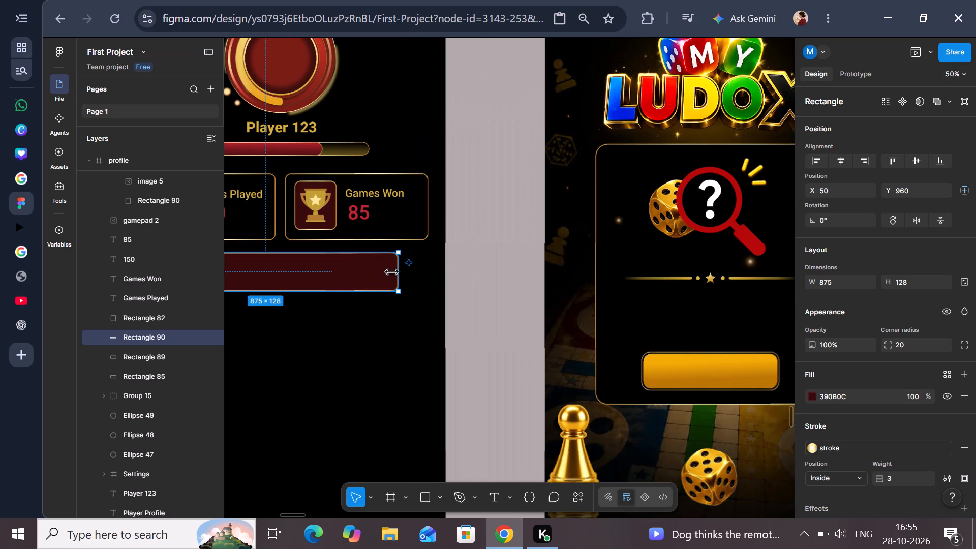
pyautogui.moveTo(398, 272); pyautogui.dragTo(427, 273)
pyautogui.hscroll(2, 420, 273)
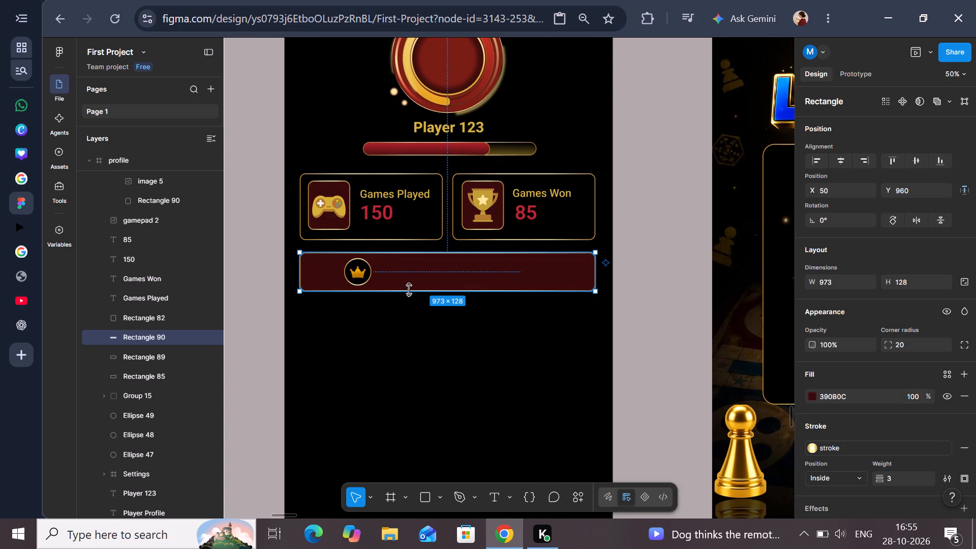
pyautogui.moveTo(408, 290); pyautogui.dragTo(408, 296)
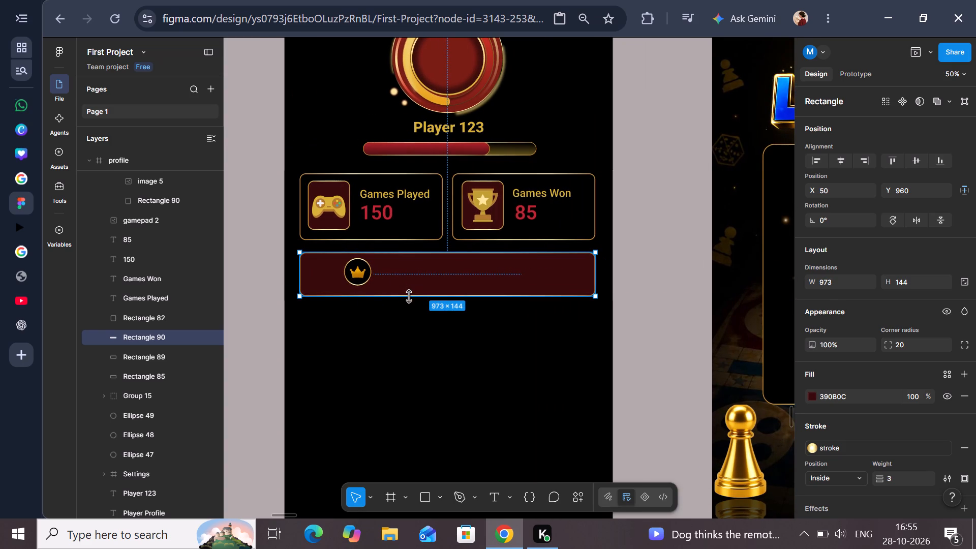
pyautogui.moveTo(408, 296); pyautogui.dragTo(408, 297)
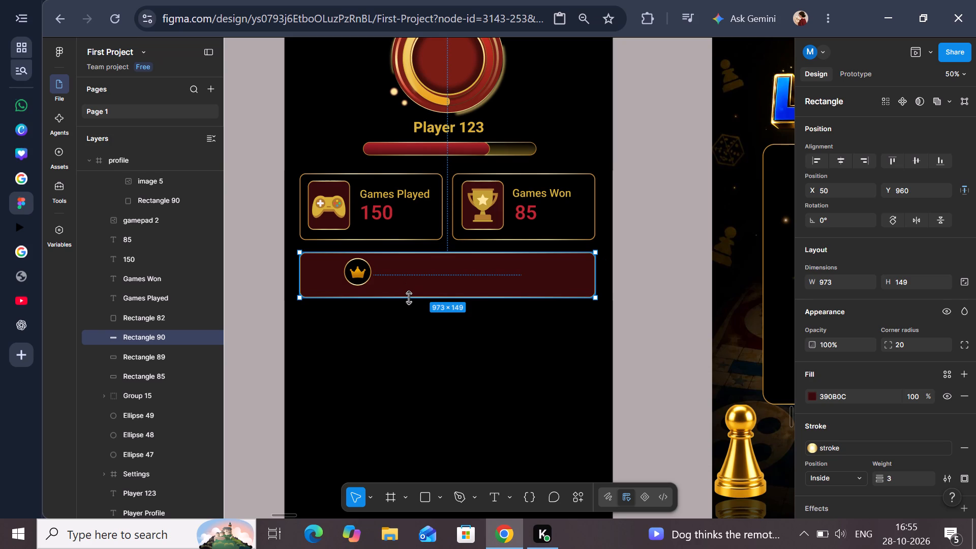
# Undo the recent resizing of the maroon button rectangle back to its 770 × 128 size.
pyautogui.click(657, 249)
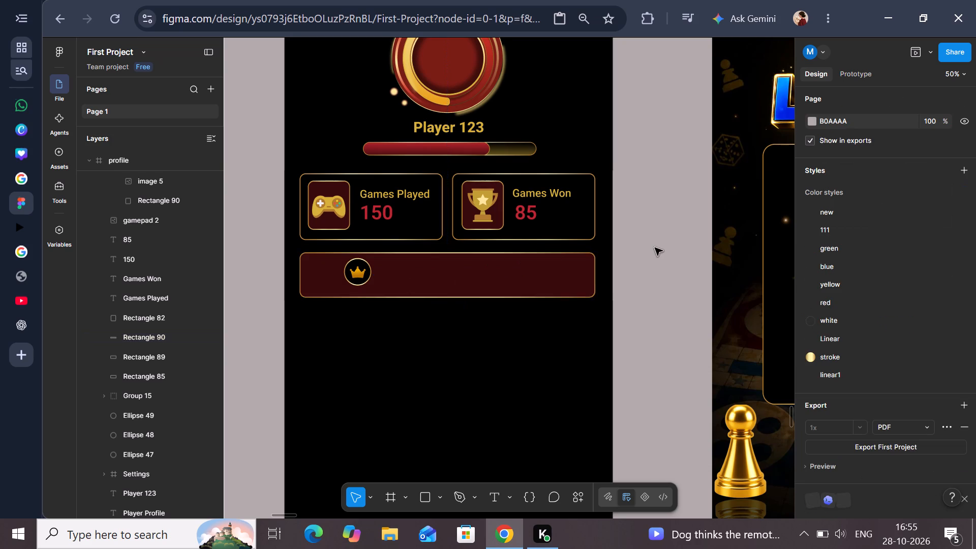
pyautogui.hscroll(1, 655, 248)
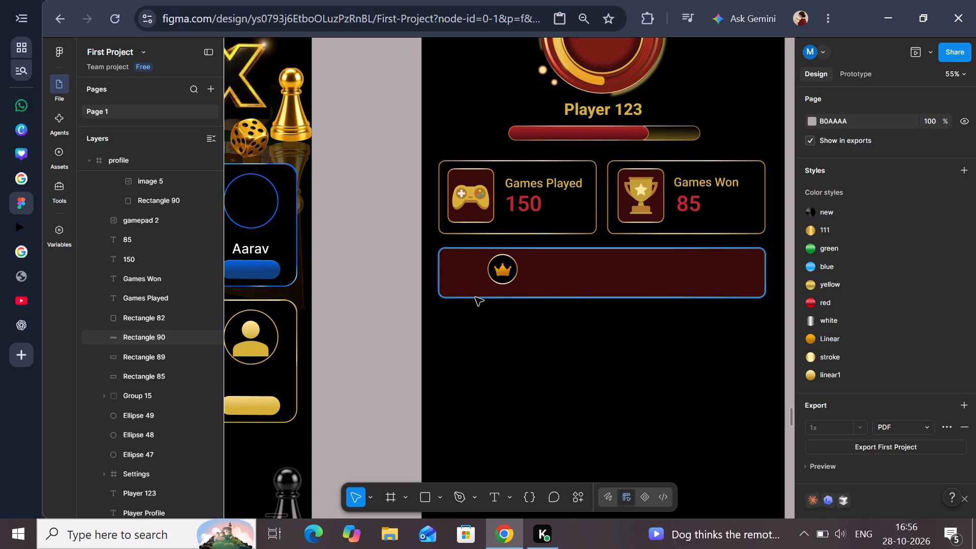
pyautogui.click(470, 290)
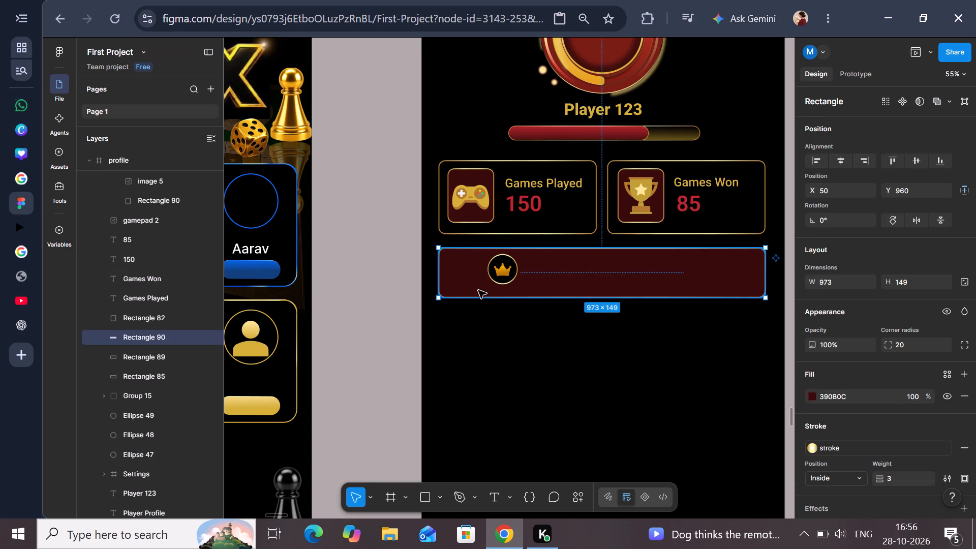
pyautogui.hscroll(-2, 490, 288)
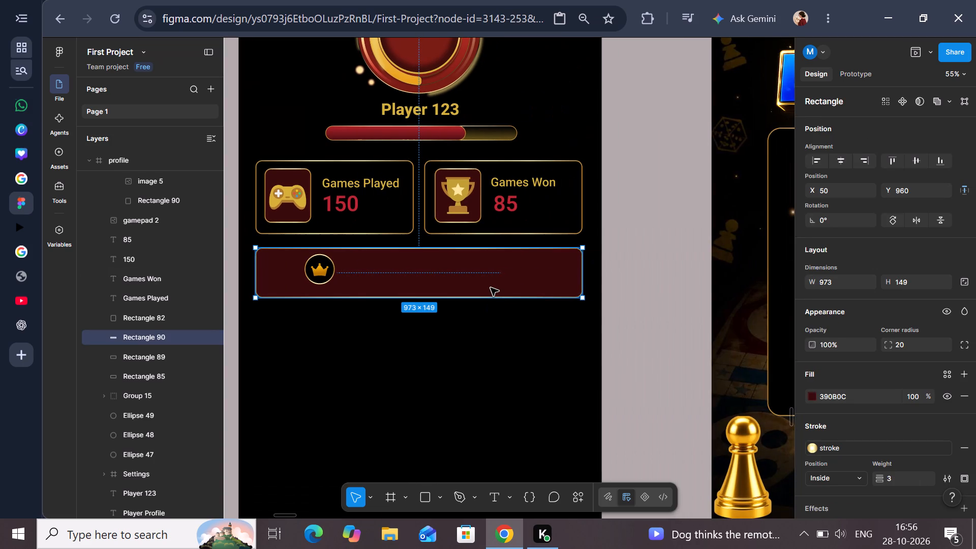
pyautogui.hotkey('ctrl', 'z')
pyautogui.hotkey('ctrl', 'z')
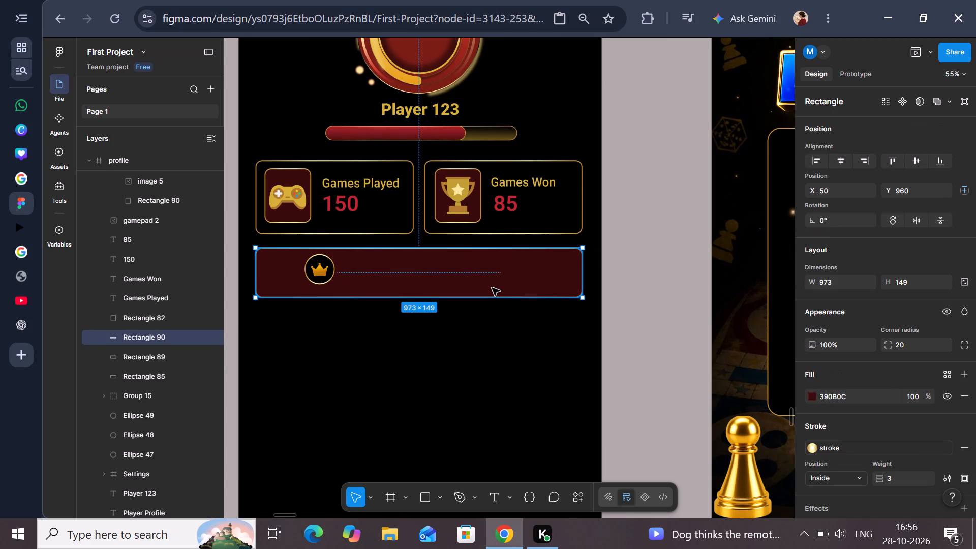
pyautogui.hotkey('ctrl', 'z')
pyautogui.hotkey('ctrl', 'z')
pyautogui.hotkey('ctrl', 'z')
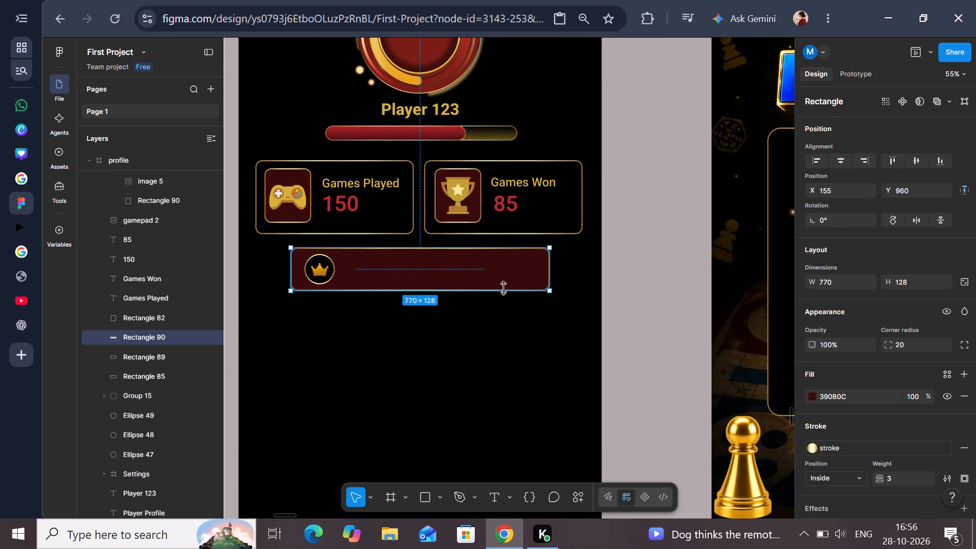
# Increase the maroon button rectangle's height to about 165, extending its bottom edge and keeping the 770 width.
pyautogui.moveTo(476, 291); pyautogui.dragTo(478, 303)
pyautogui.click(478, 303)
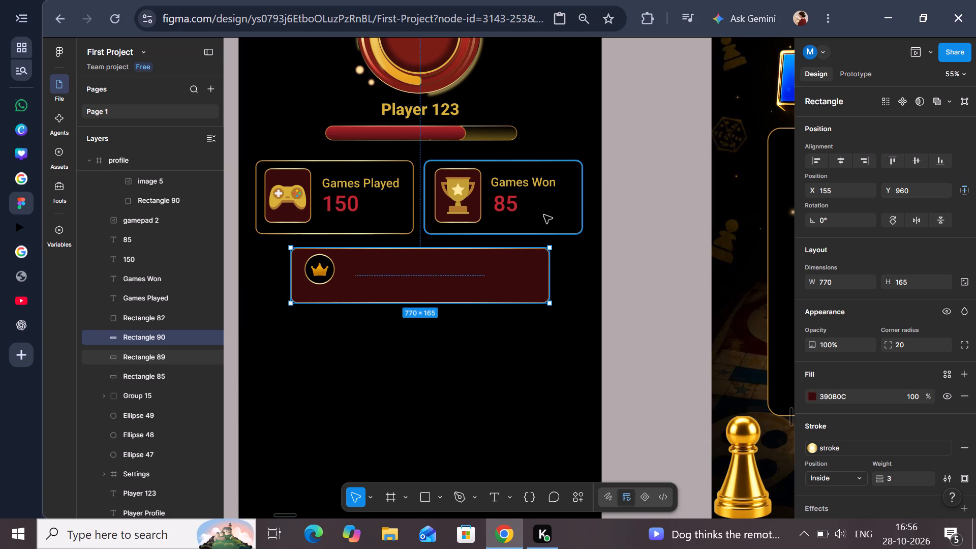
pyautogui.click(666, 222)
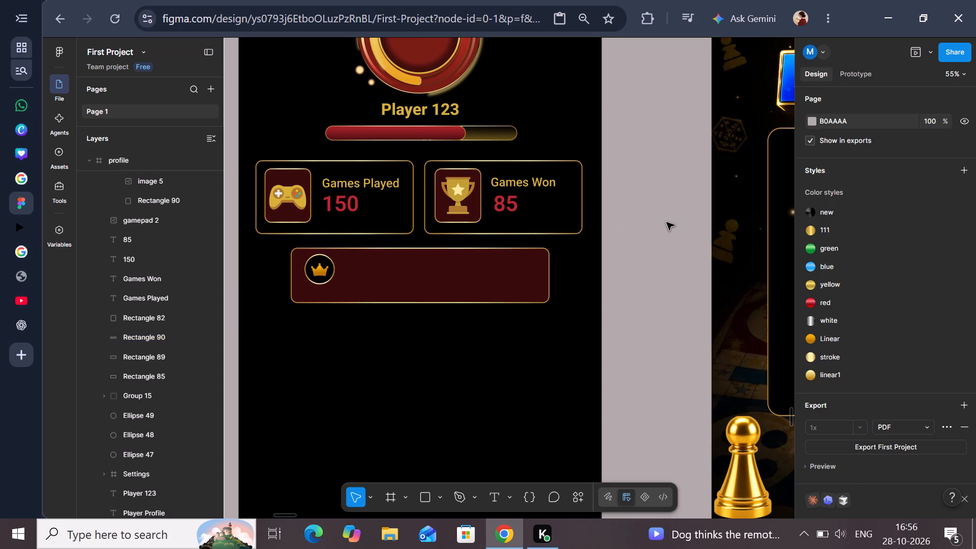
# Enlarge the crown and its black circle together to about 121 × 121 on the maroon button.
pyautogui.hscroll(2, 666, 222)
pyautogui.hscroll(-1, 633, 240)
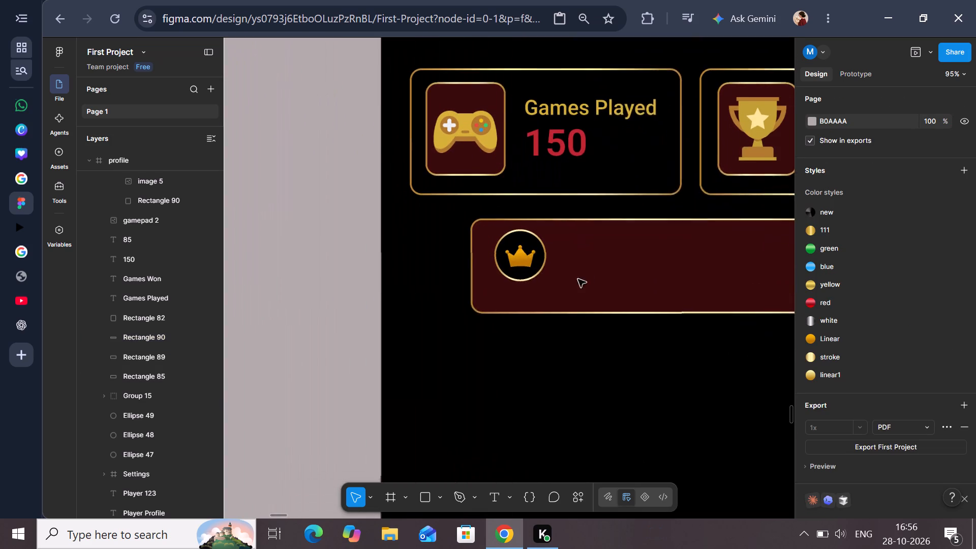
pyautogui.hscroll(-1, 578, 279)
pyautogui.keyDown('shift'); pyautogui.click(485, 243); pyautogui.keyUp('shift')
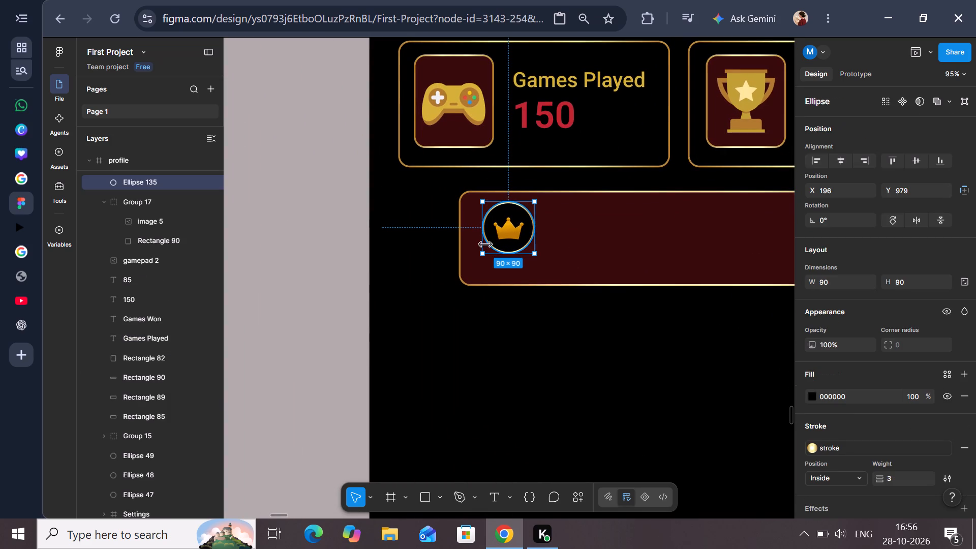
pyautogui.keyDown('shift'); pyautogui.click(499, 233); pyautogui.keyUp('shift')
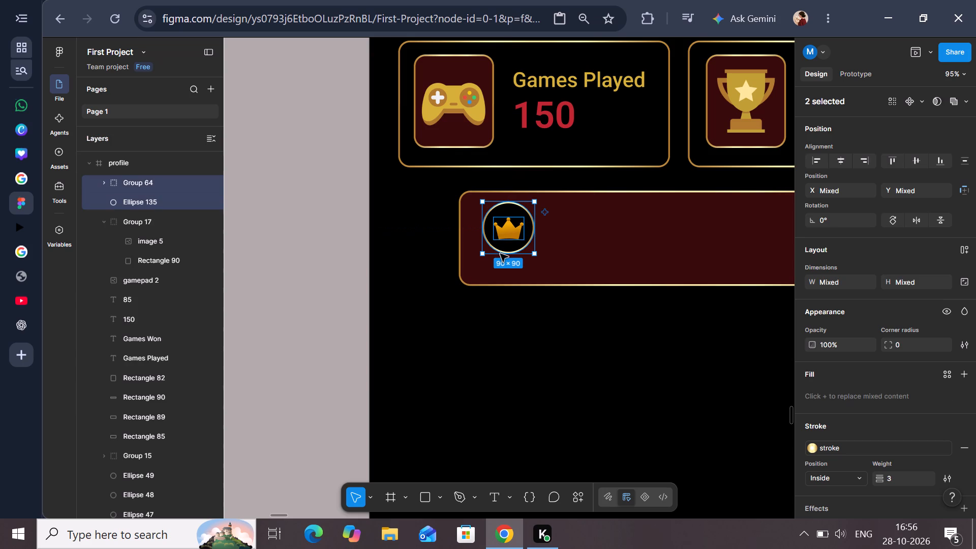
pyautogui.moveTo(480, 256); pyautogui.dragTo(460, 276)
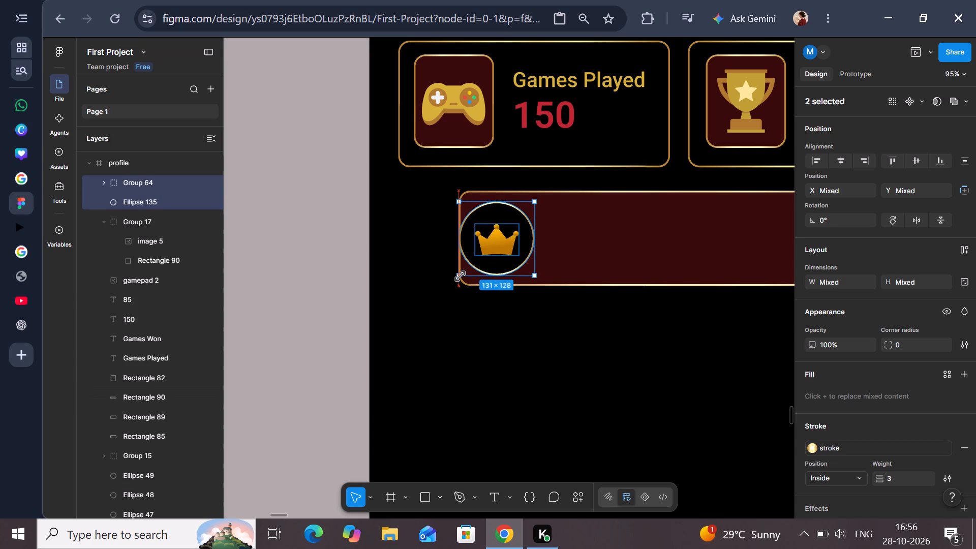
pyautogui.moveTo(460, 276); pyautogui.dragTo(458, 277)
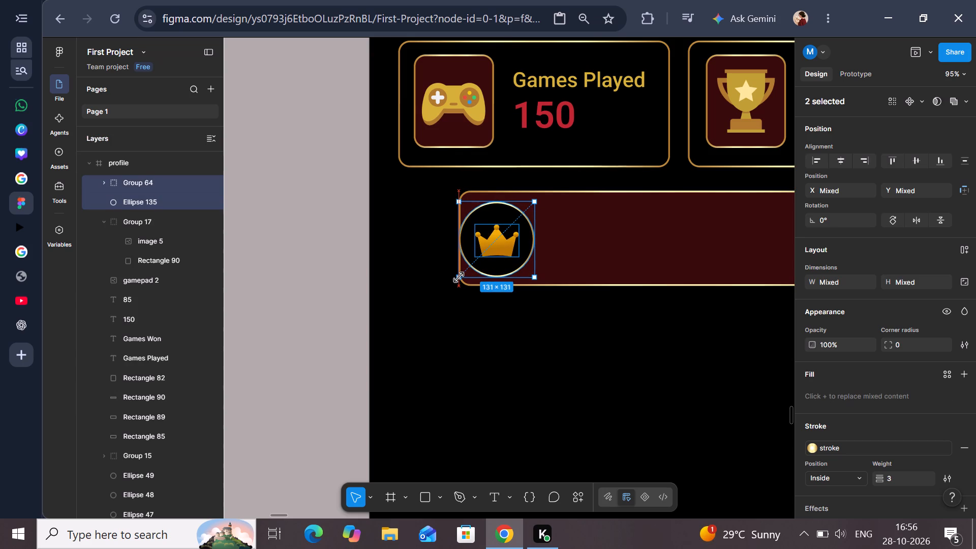
pyautogui.moveTo(458, 277); pyautogui.dragTo(464, 271)
# Move the crown badge so it is vertically centred in the maroon button, slightly inset from the button's left edge.
pyautogui.moveTo(488, 241); pyautogui.dragTo(490, 241)
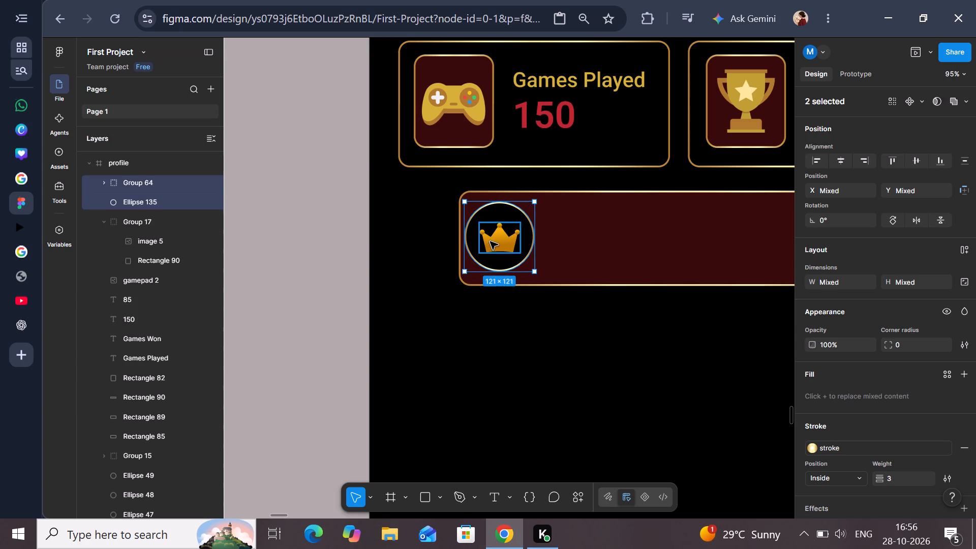
pyautogui.moveTo(490, 241); pyautogui.dragTo(504, 241)
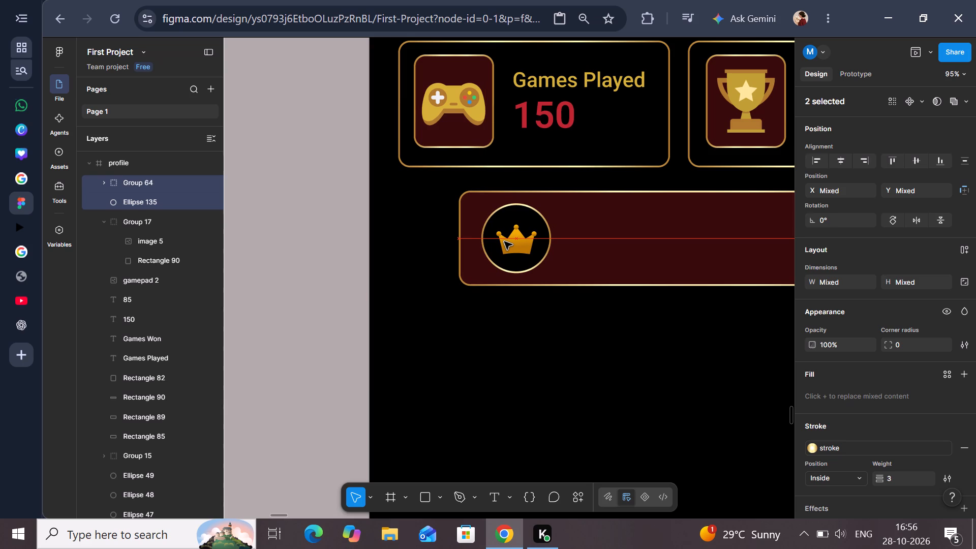
pyautogui.moveTo(504, 241); pyautogui.dragTo(521, 241)
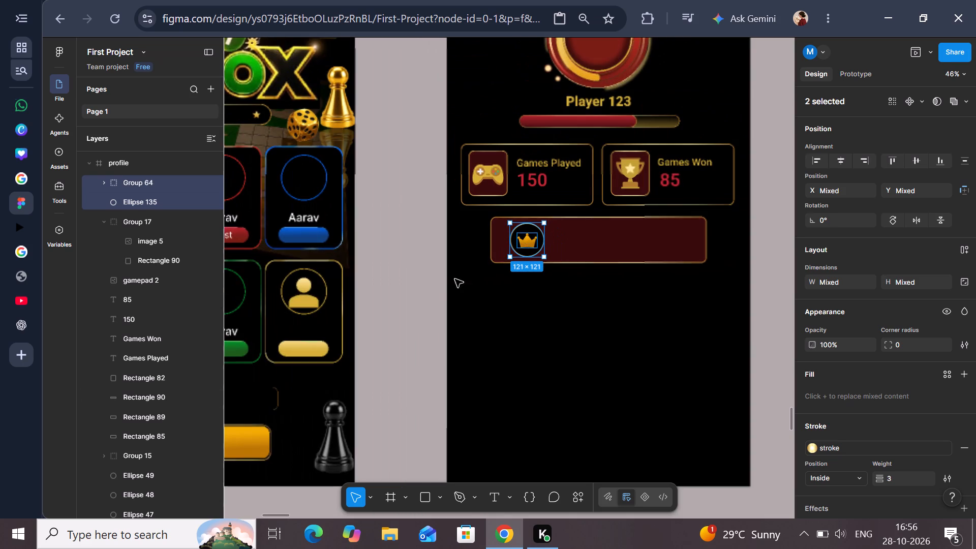
pyautogui.click(433, 285)
pyautogui.hscroll(-1, 433, 285)
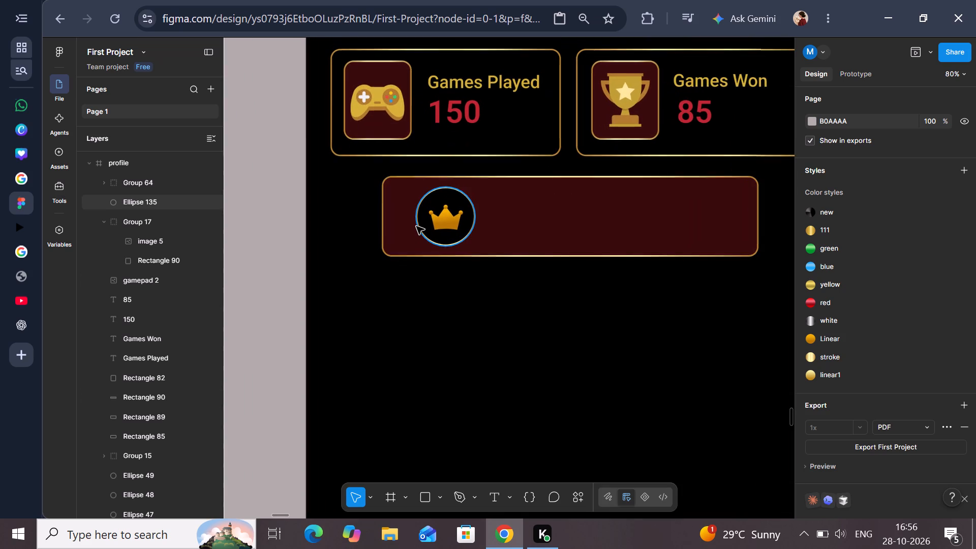
pyautogui.click(416, 226)
pyautogui.keyDown('shift'); pyautogui.click(441, 216); pyautogui.keyUp('shift')
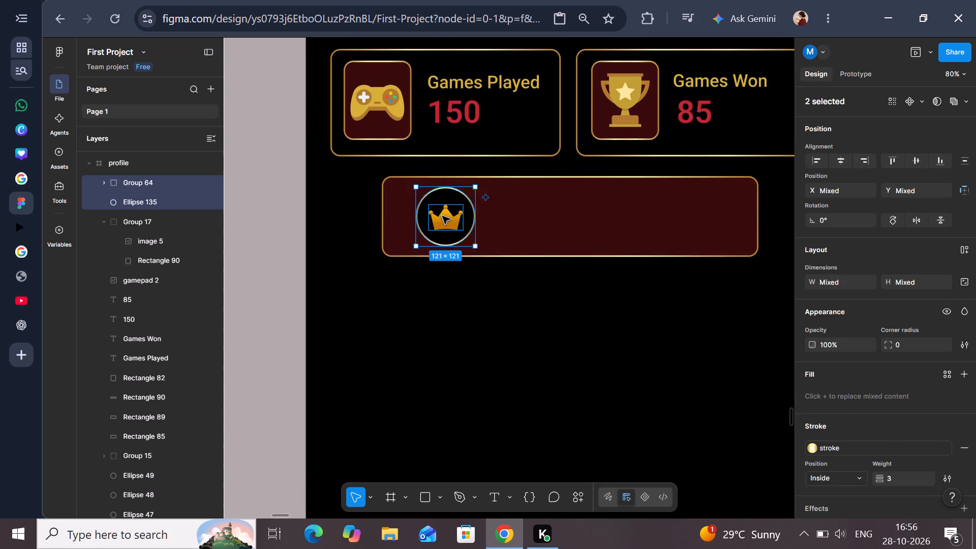
pyautogui.moveTo(443, 216); pyautogui.dragTo(433, 215)
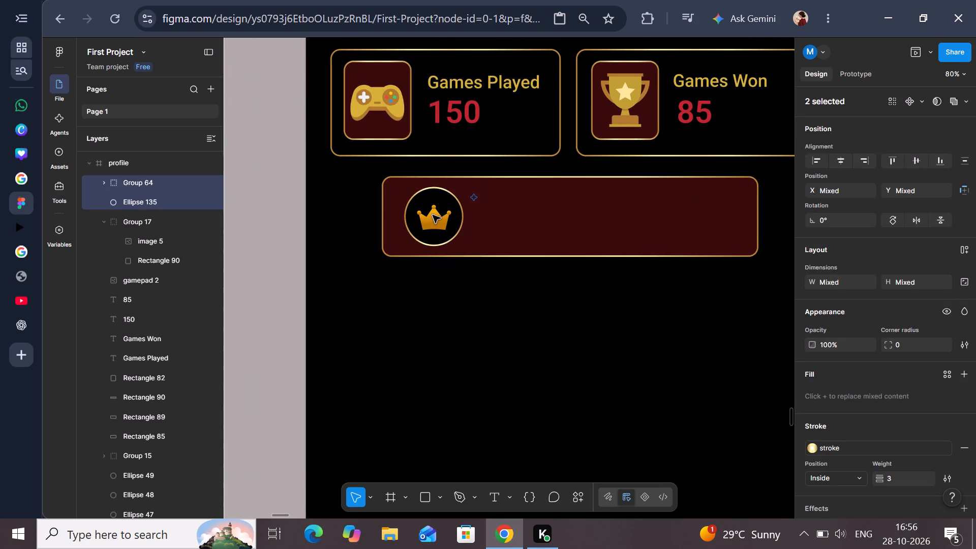
pyautogui.click(318, 268)
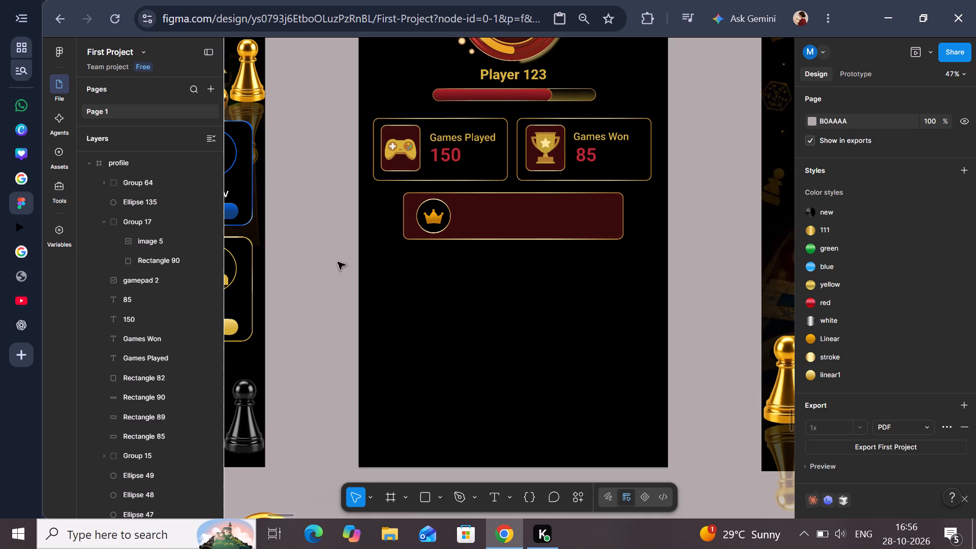
# Copy the gold PLEASE WAIT... text from the Wait for join screen.
pyautogui.hscroll(-2, 635, 253)
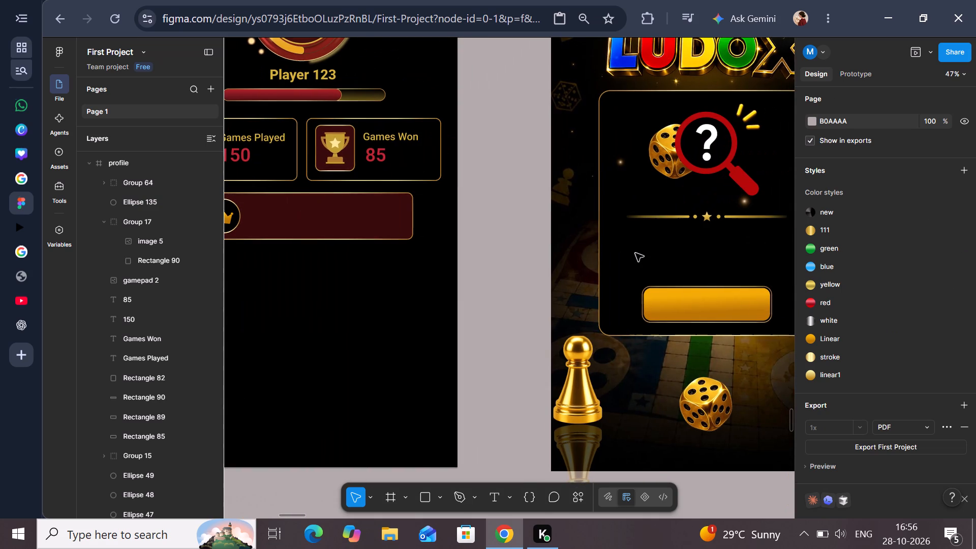
pyautogui.hscroll(-1, 635, 253)
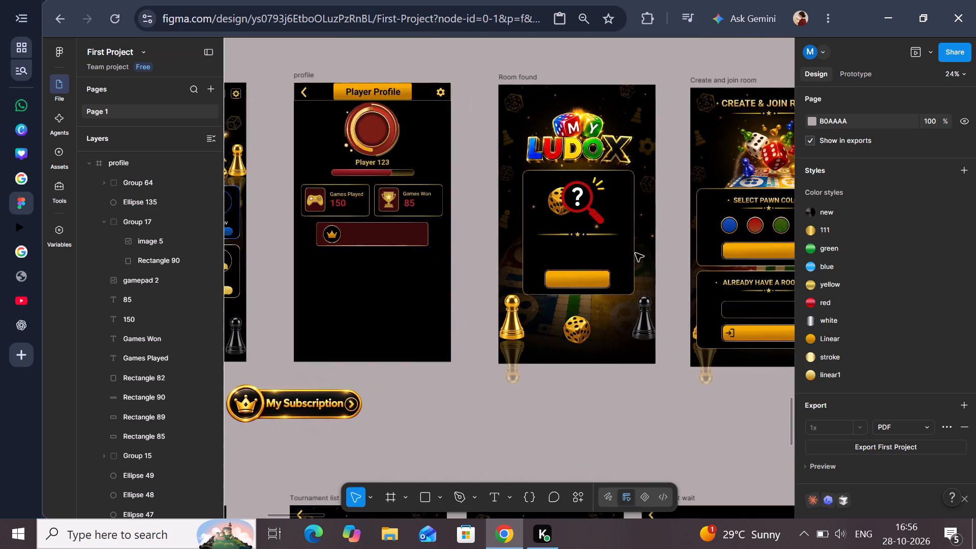
pyautogui.hscroll(-5, 635, 253)
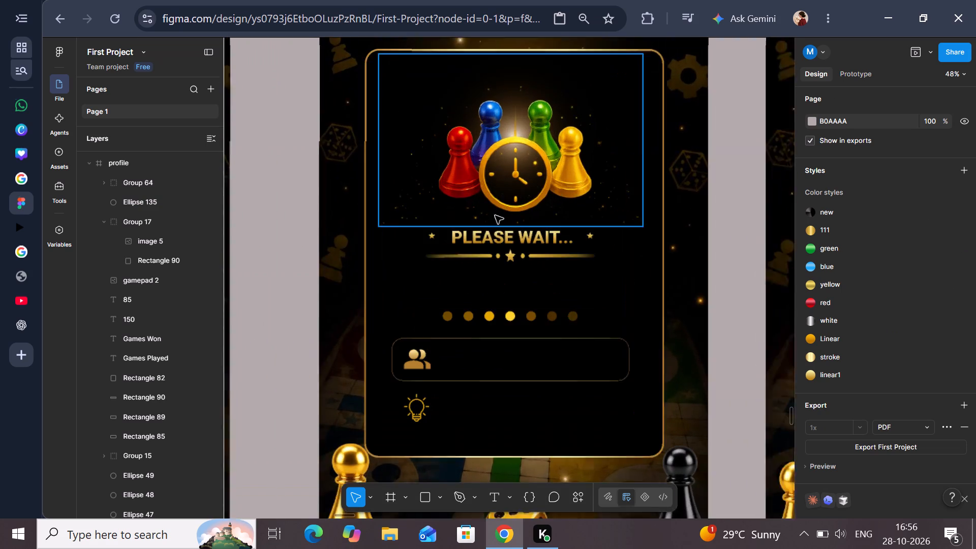
pyautogui.click(515, 241)
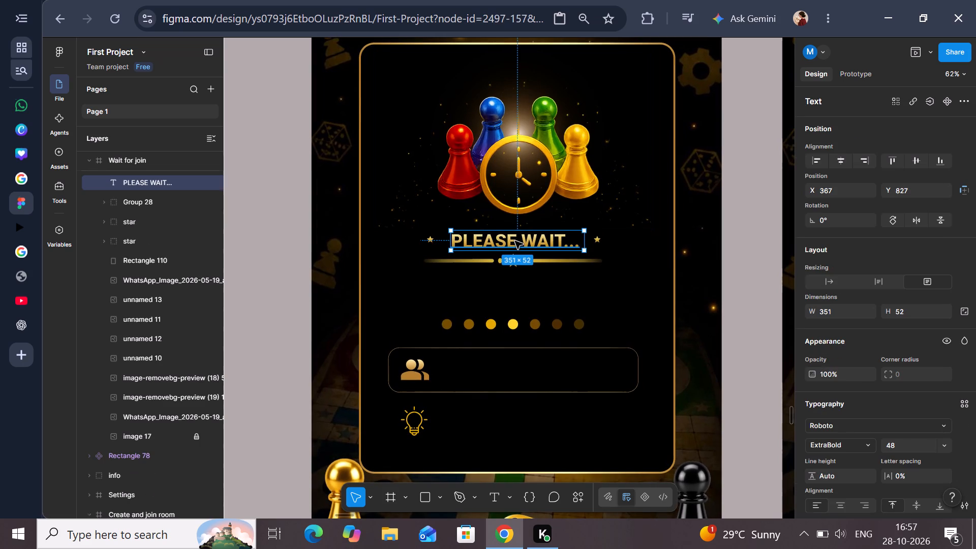
pyautogui.scroll(-2, 933, 306)
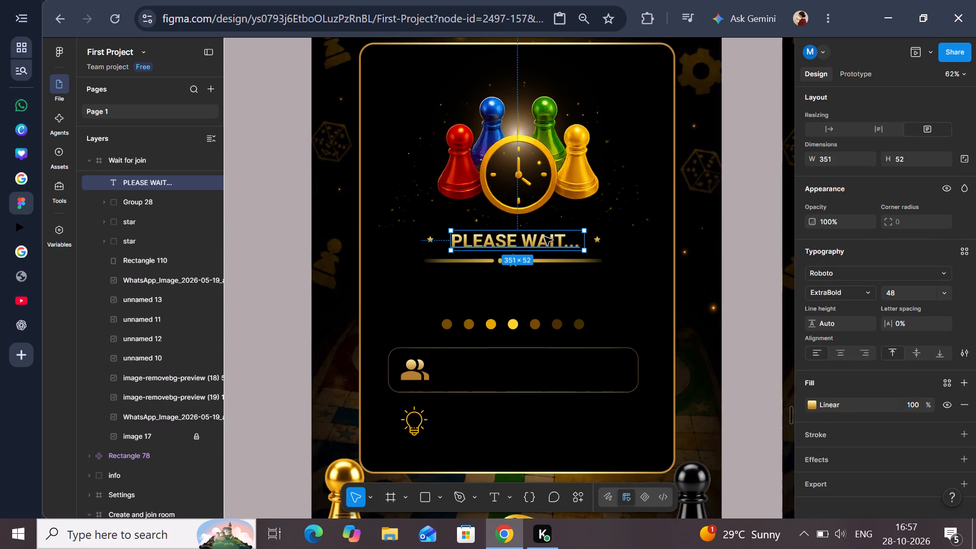
pyautogui.hotkey('ctrl', 'c')
# Paste the copied gold text into the profile frame and place it on the maroon button beside the crown badge, at about X 364, Y 1009.
pyautogui.hscroll(9, 529, 234)
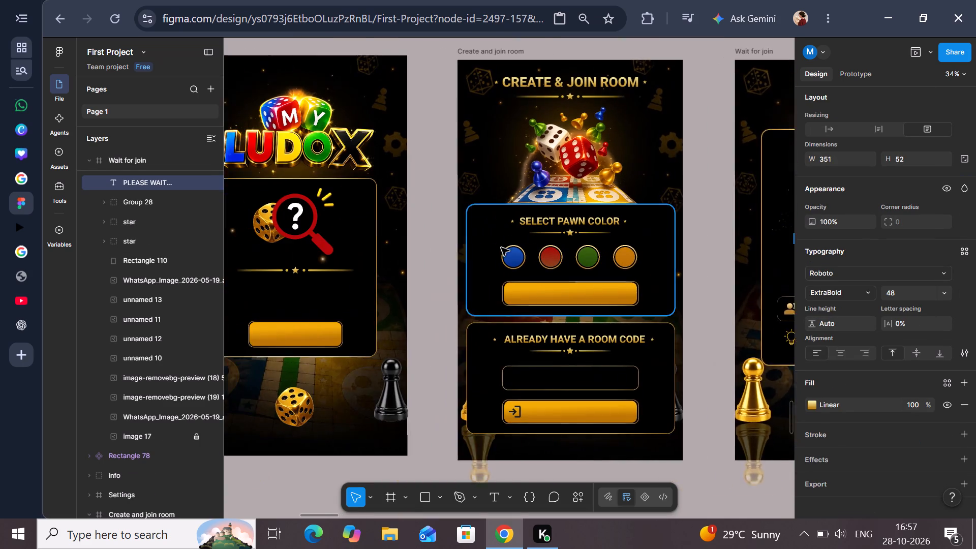
pyautogui.hscroll(7, 410, 244)
pyautogui.scroll(-1, 431, 231)
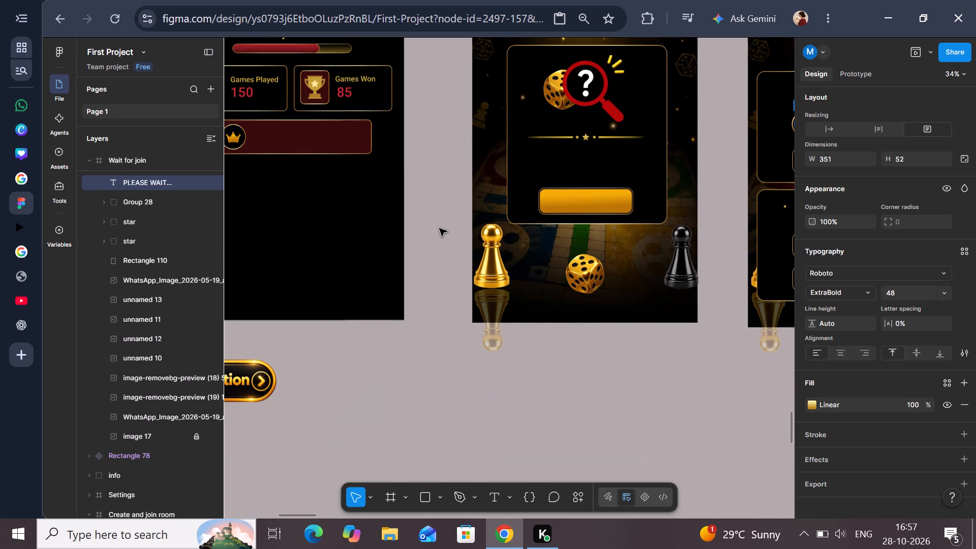
pyautogui.hscroll(1, 400, 285)
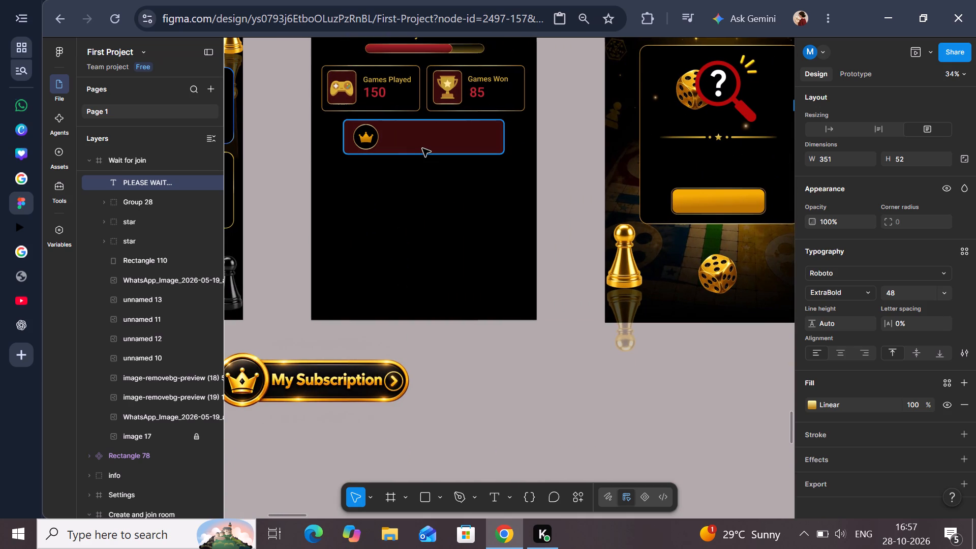
pyautogui.click(422, 148)
pyautogui.hotkey('ctrl', 'v')
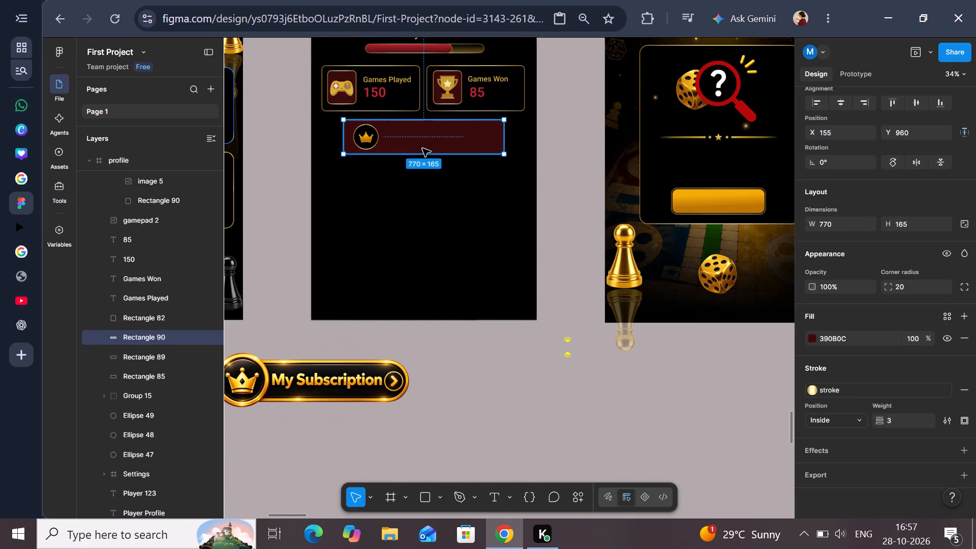
pyautogui.scroll(2, 422, 127)
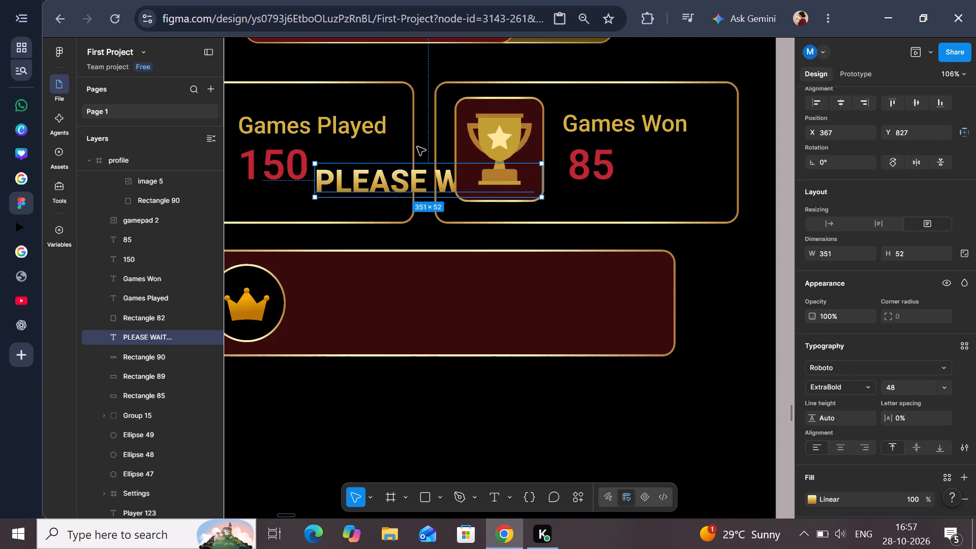
pyautogui.moveTo(415, 175); pyautogui.dragTo(417, 303)
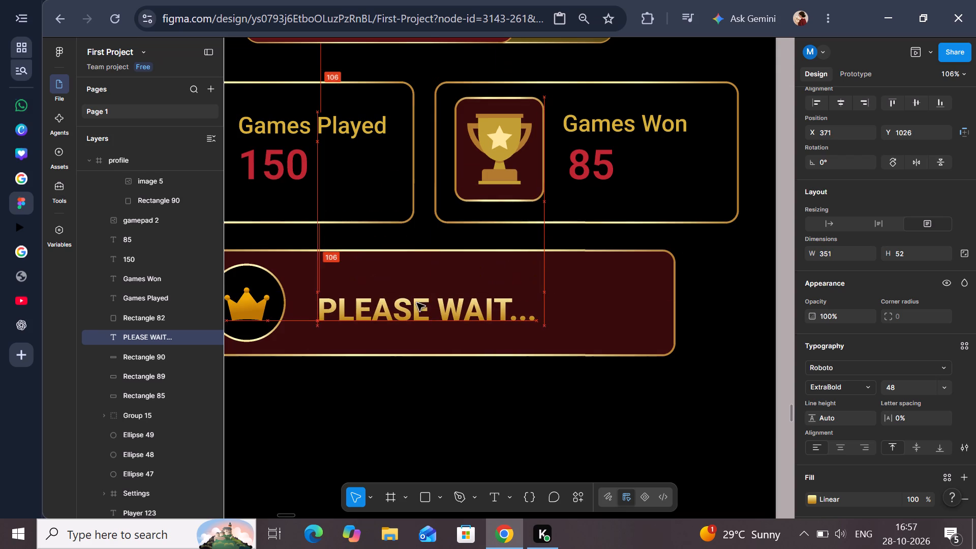
pyautogui.moveTo(417, 303); pyautogui.dragTo(413, 294)
# Clear the pasted PLEASE WAIT... text from the maroon button.
pyautogui.doubleClick(413, 294)
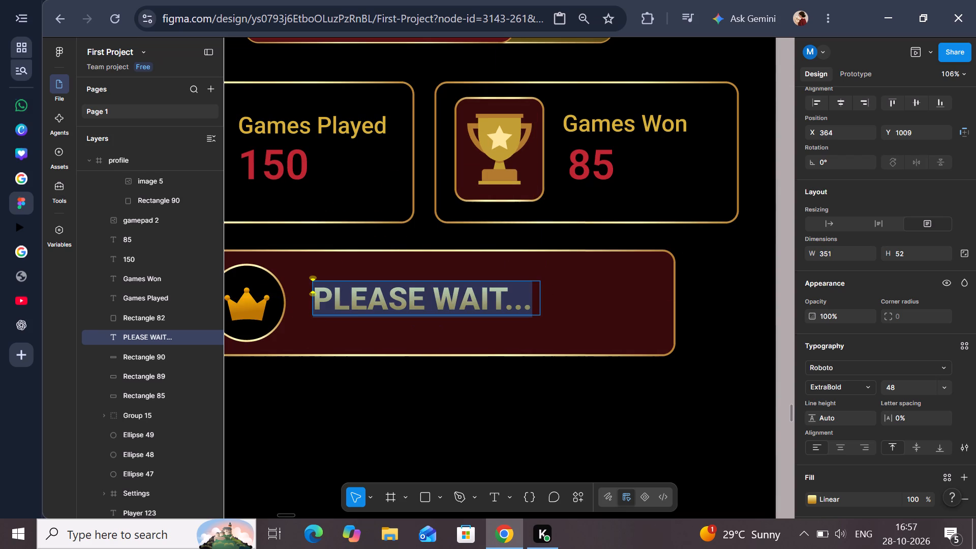
pyautogui.press('BackSpace')
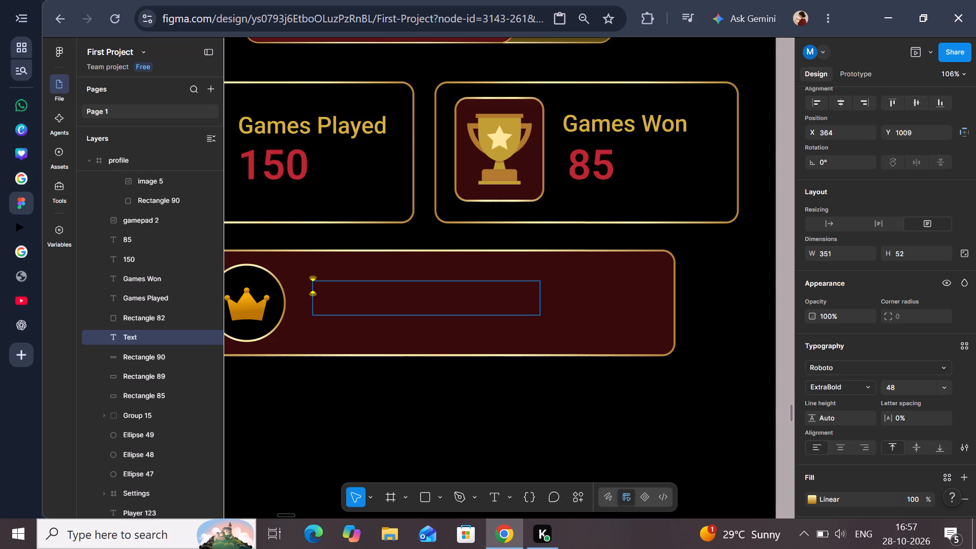
pyautogui.scroll(-5, 413, 294)
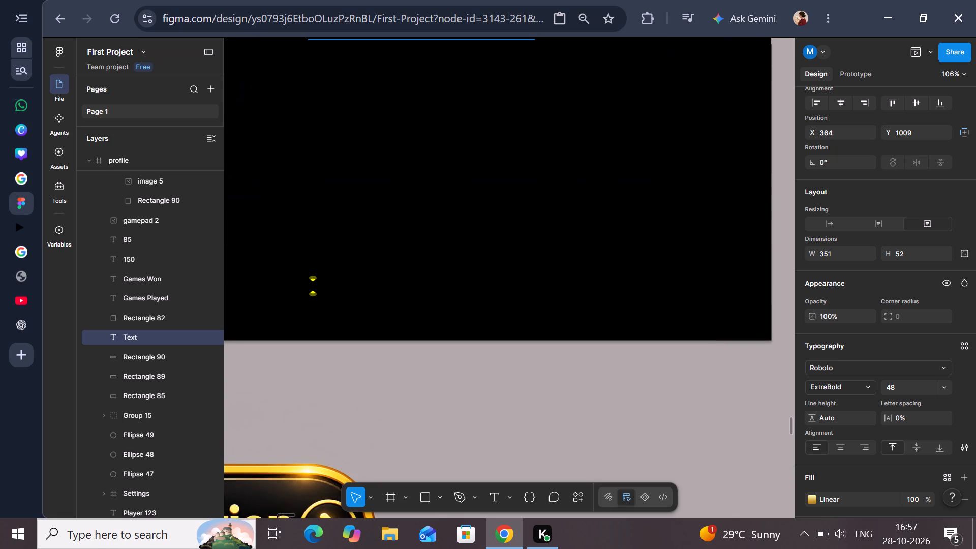
pyautogui.scroll(6, 413, 294)
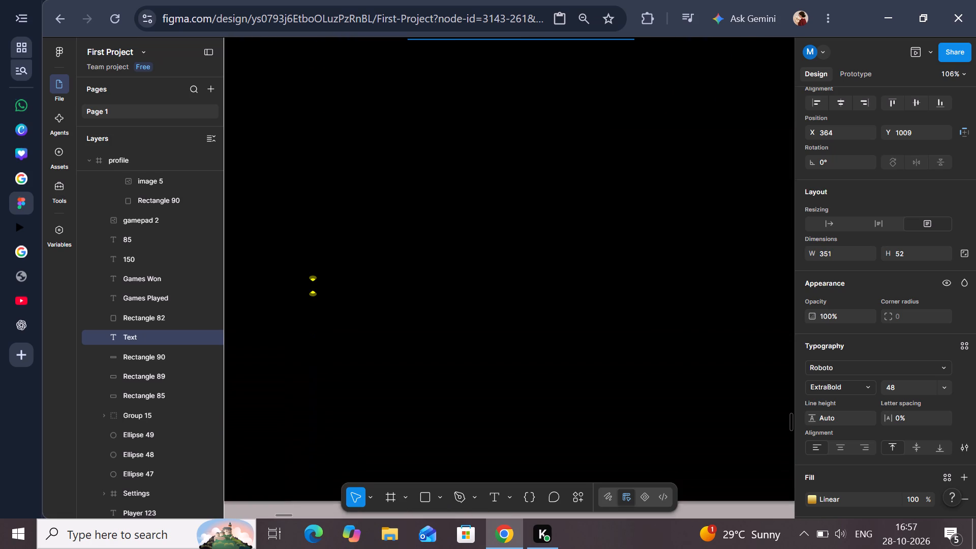
pyautogui.scroll(3, 413, 294)
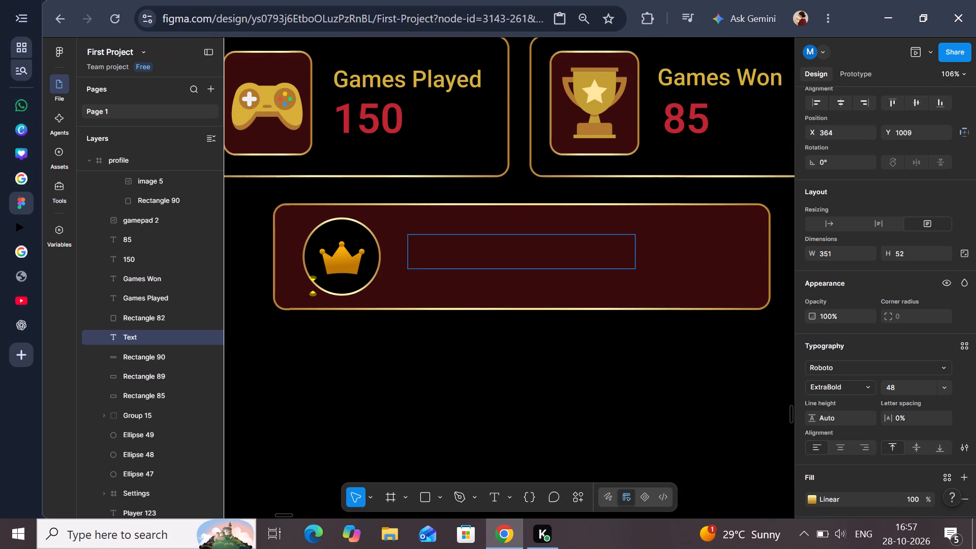
pyautogui.doubleClick(413, 294)
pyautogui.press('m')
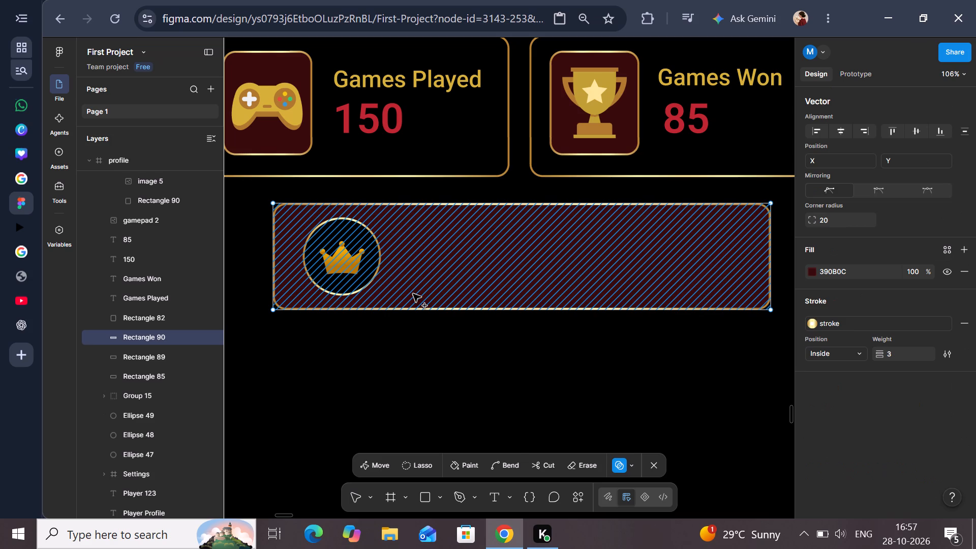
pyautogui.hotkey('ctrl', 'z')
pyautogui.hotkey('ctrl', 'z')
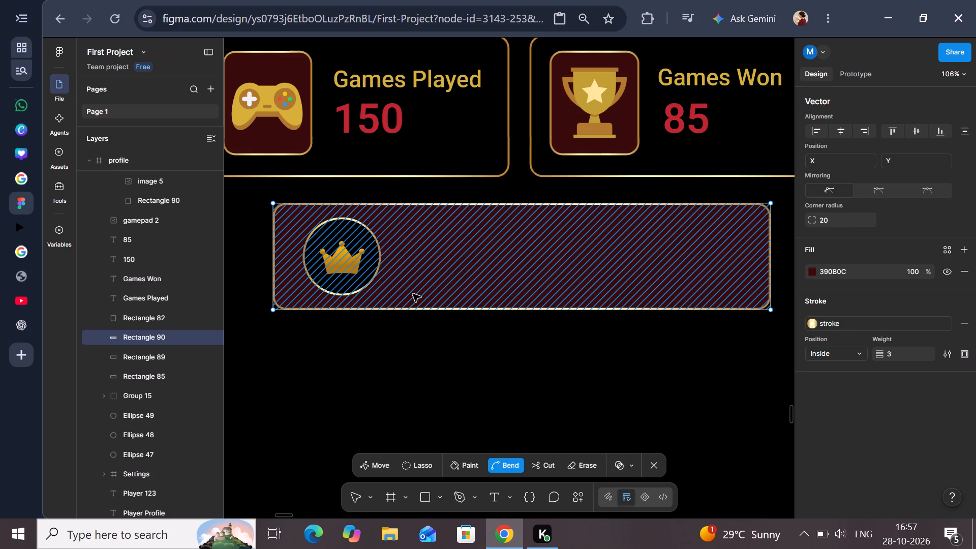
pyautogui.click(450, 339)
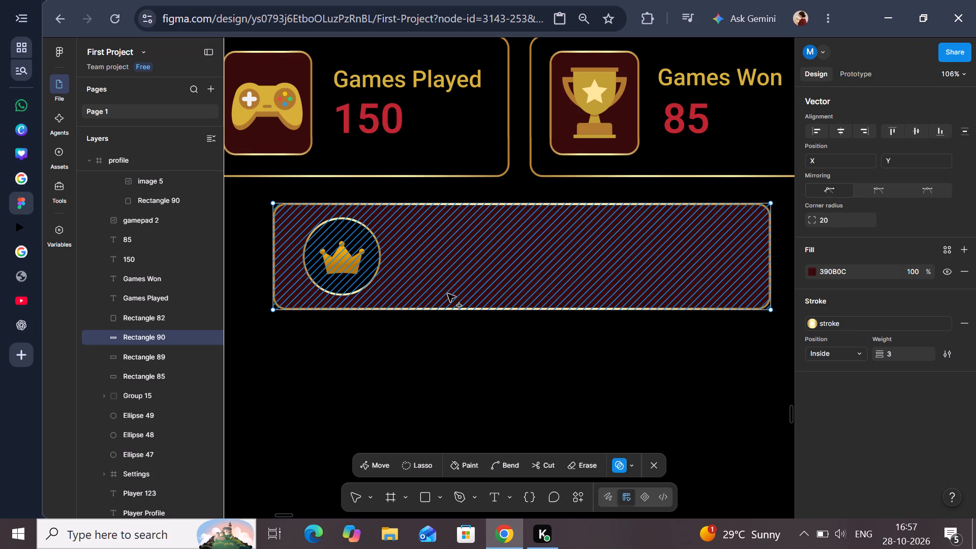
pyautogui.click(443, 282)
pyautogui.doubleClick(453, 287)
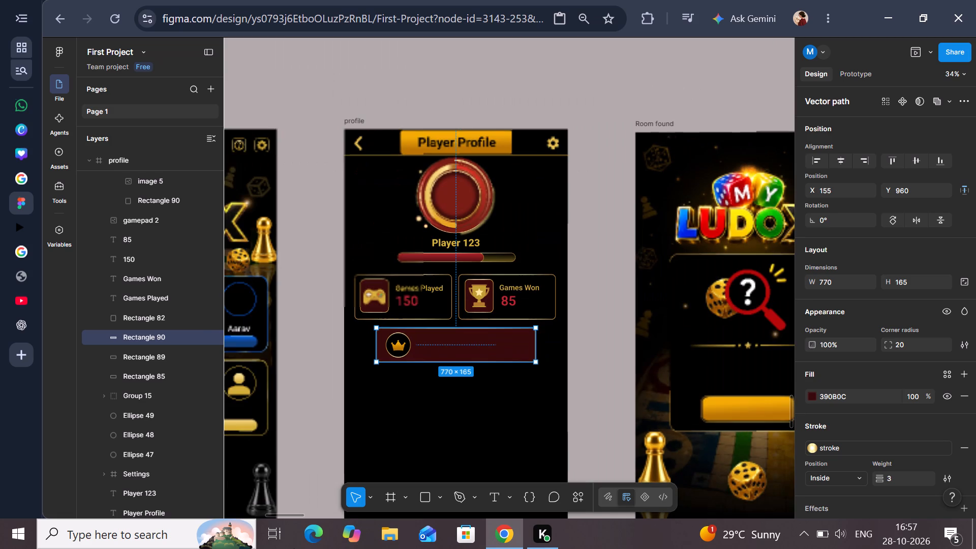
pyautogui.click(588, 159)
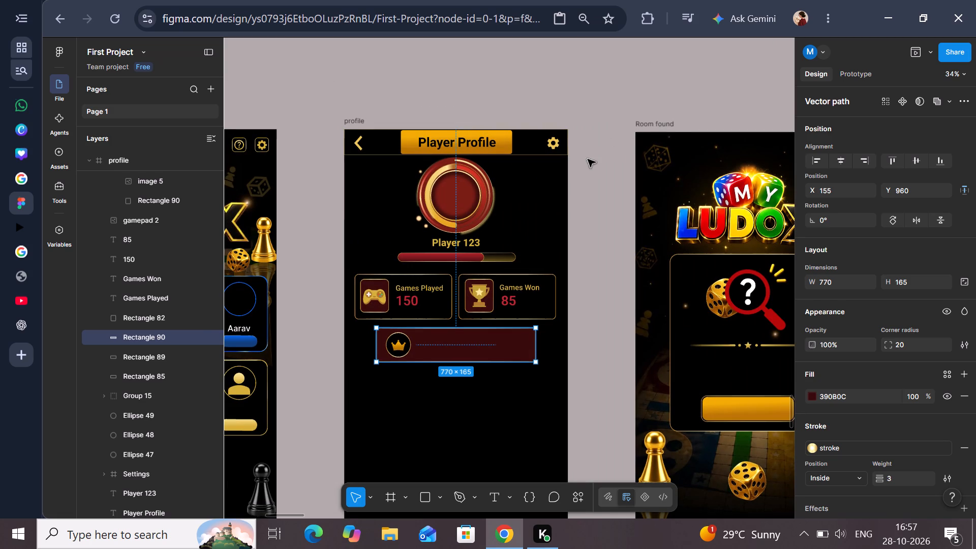
# Duplicate the gold CREATE & JOIN ROOM heading from the Create and join room screen and place the copy on the profile's maroon button.
pyautogui.hscroll(-2, 634, 251)
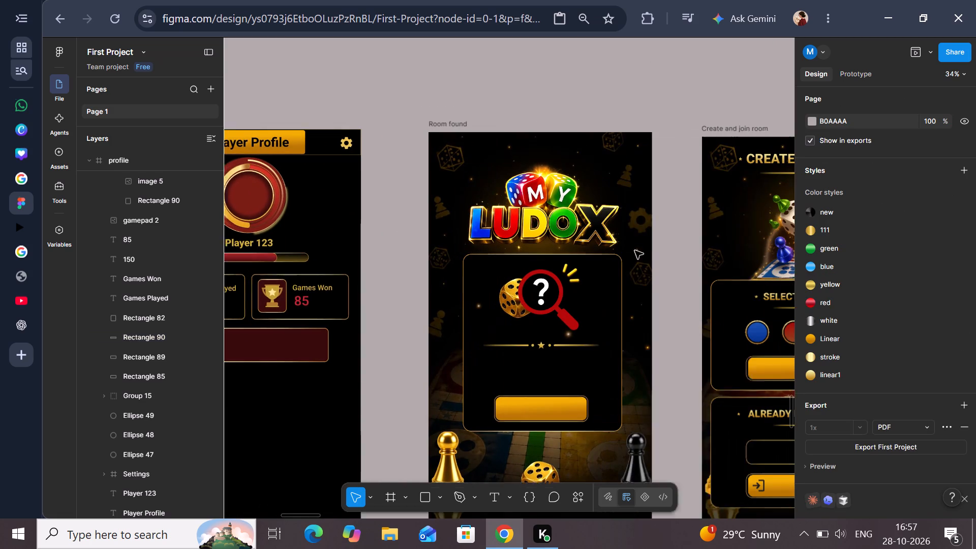
pyautogui.hscroll(-2, 635, 251)
pyautogui.hscroll(-1, 838, 350)
pyautogui.click(712, 151)
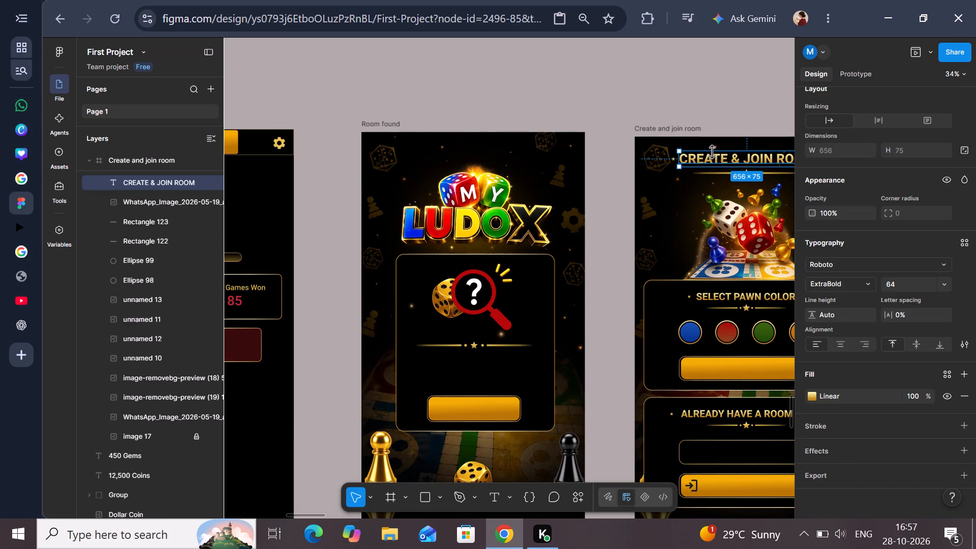
pyautogui.hotkey('ctrl', 'd')
pyautogui.moveTo(716, 157); pyautogui.dragTo(573, 180)
pyautogui.hscroll(5, 570, 181)
pyautogui.moveTo(573, 180); pyautogui.dragTo(498, 314)
# Replace the copied heading's wording with "My Subscription".
pyautogui.doubleClick(498, 314)
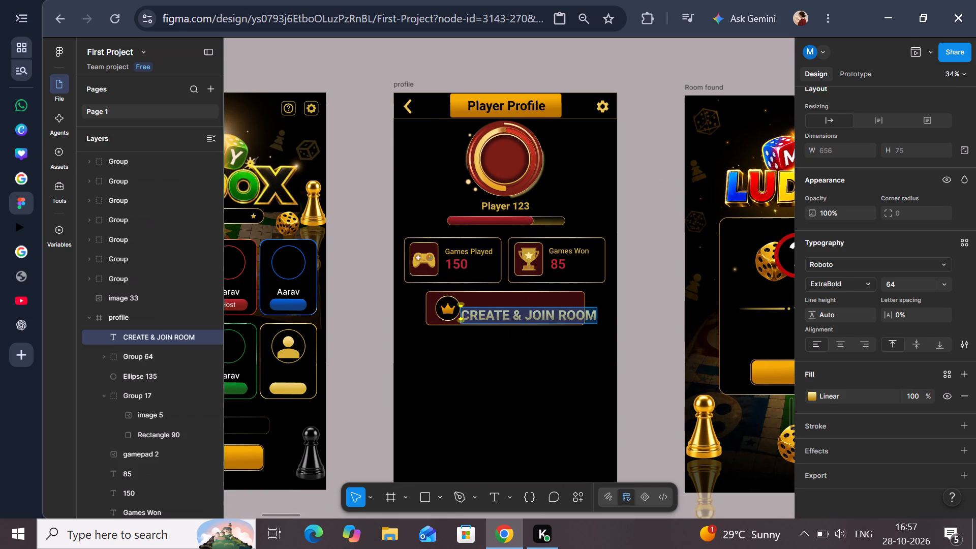
pyautogui.press('BackSpace')
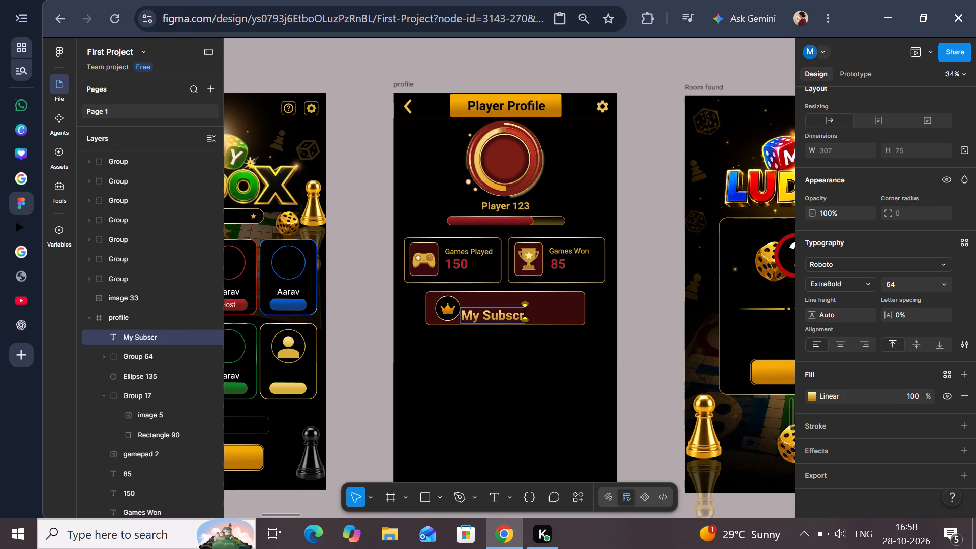
pyautogui.write('iption')
pyautogui.click(653, 256)
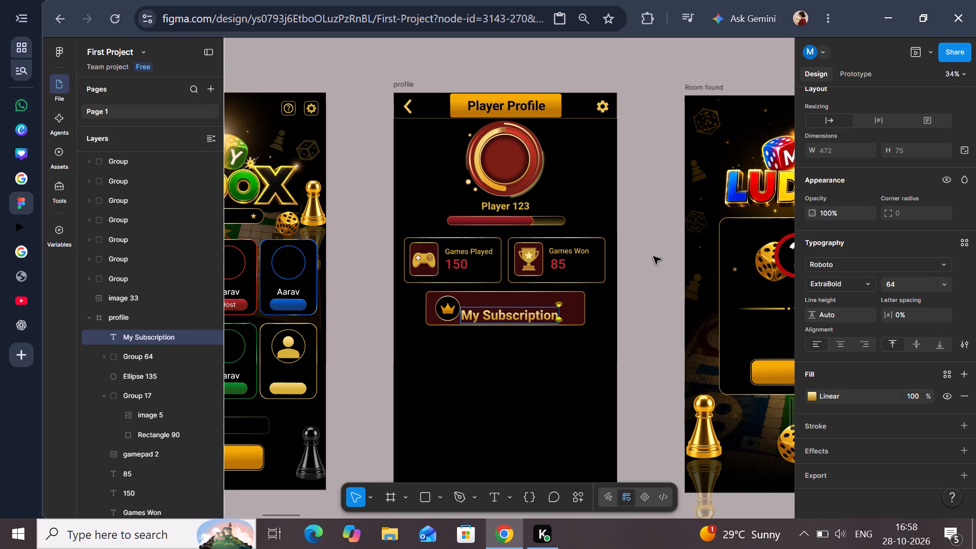
# Move the My Subscription text up beside the crown badge, at about X 358, Y 1005.
pyautogui.scroll(-1, 633, 256)
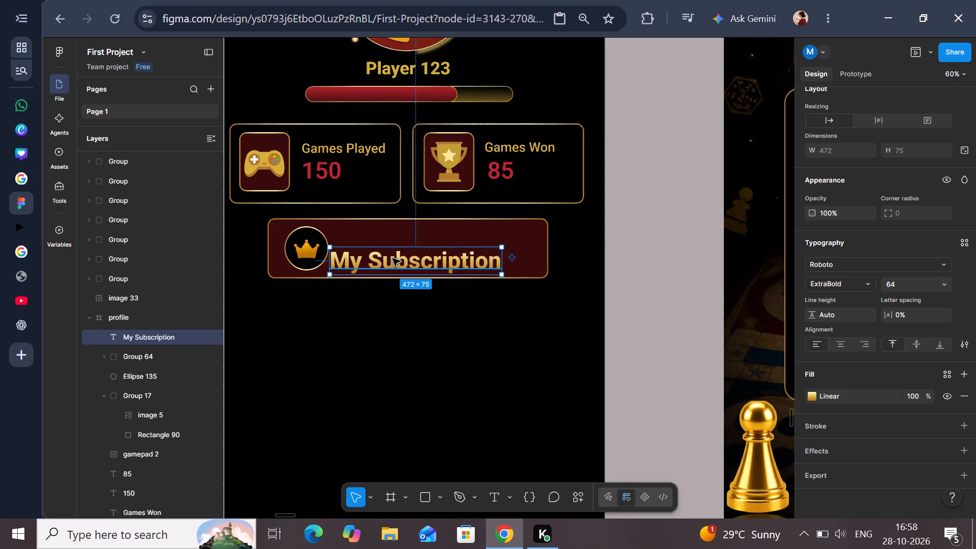
pyautogui.moveTo(399, 255); pyautogui.dragTo(415, 241)
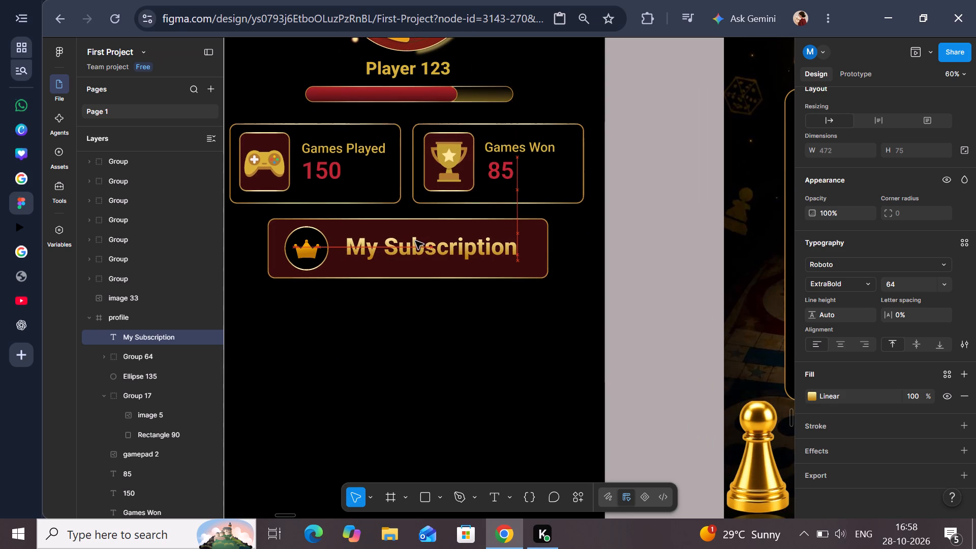
pyautogui.moveTo(415, 241); pyautogui.dragTo(411, 242)
pyautogui.click(691, 239)
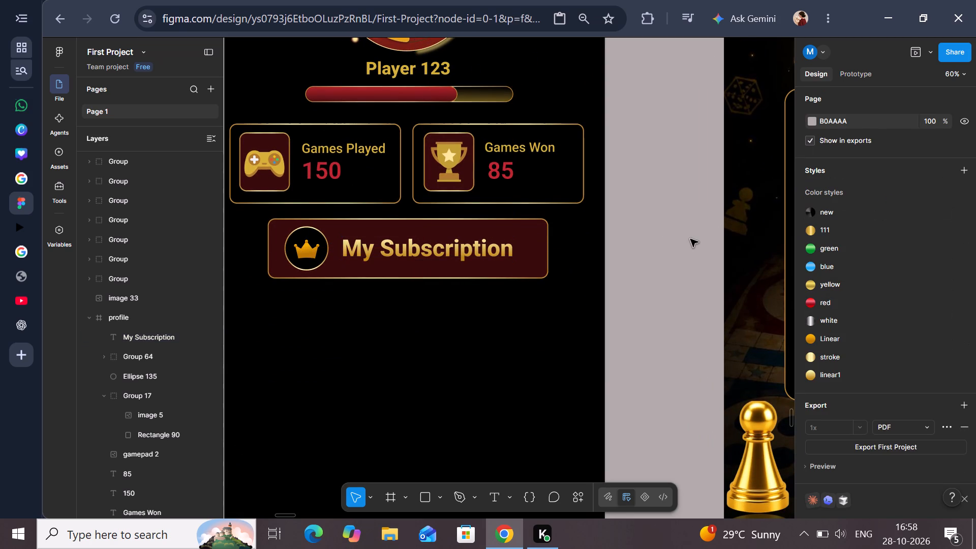
# Set the My Subscription text's font size to 62.
pyautogui.scroll(-1, 690, 239)
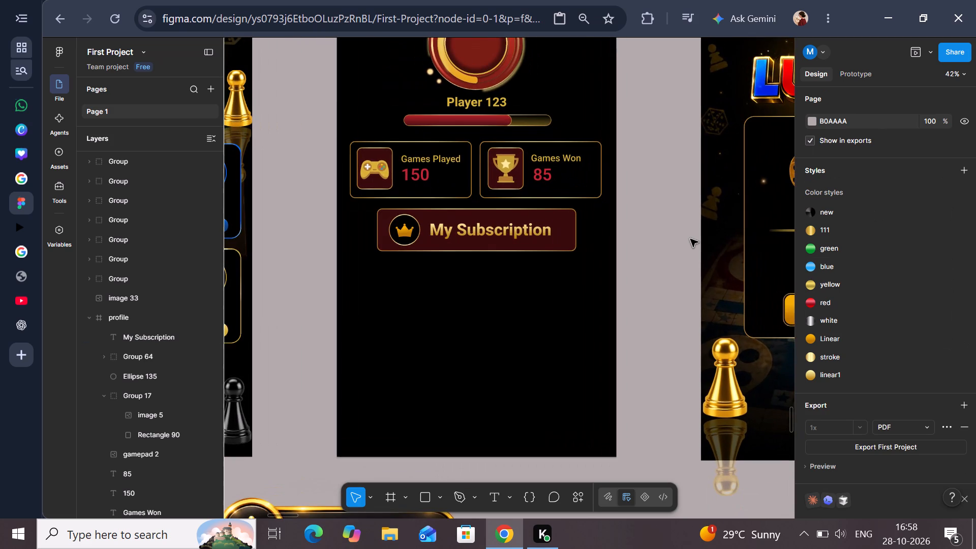
pyautogui.hscroll(1, 690, 239)
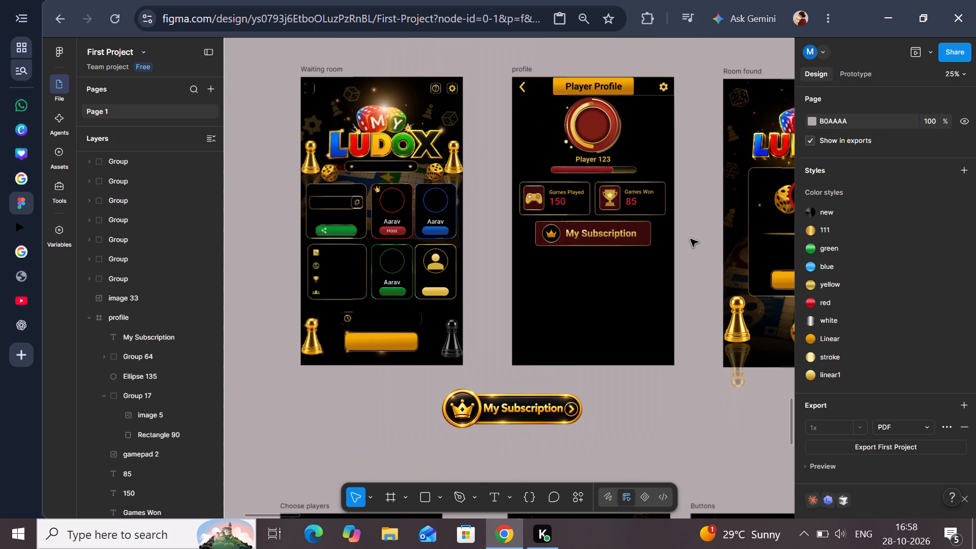
pyautogui.hscroll(1, 690, 239)
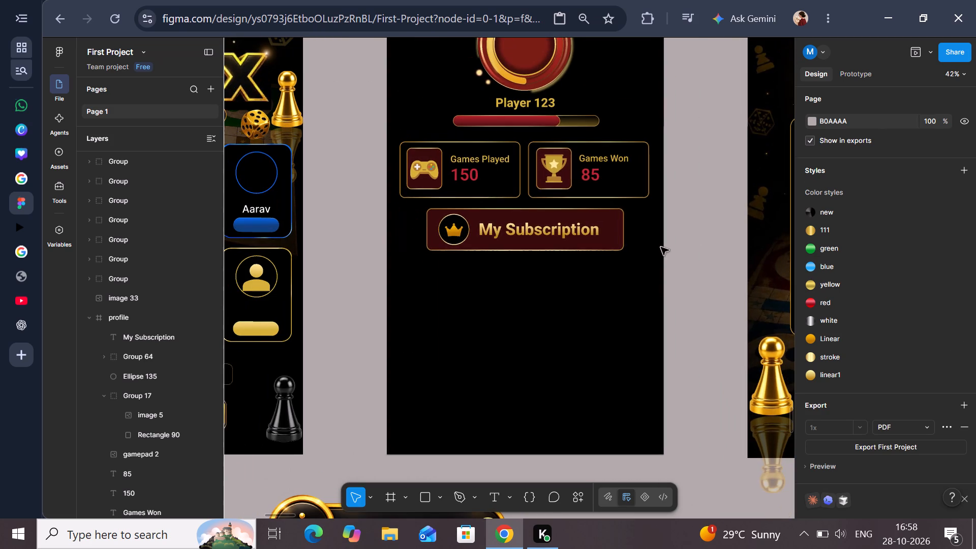
pyautogui.hscroll(1, 661, 247)
pyautogui.click(596, 227)
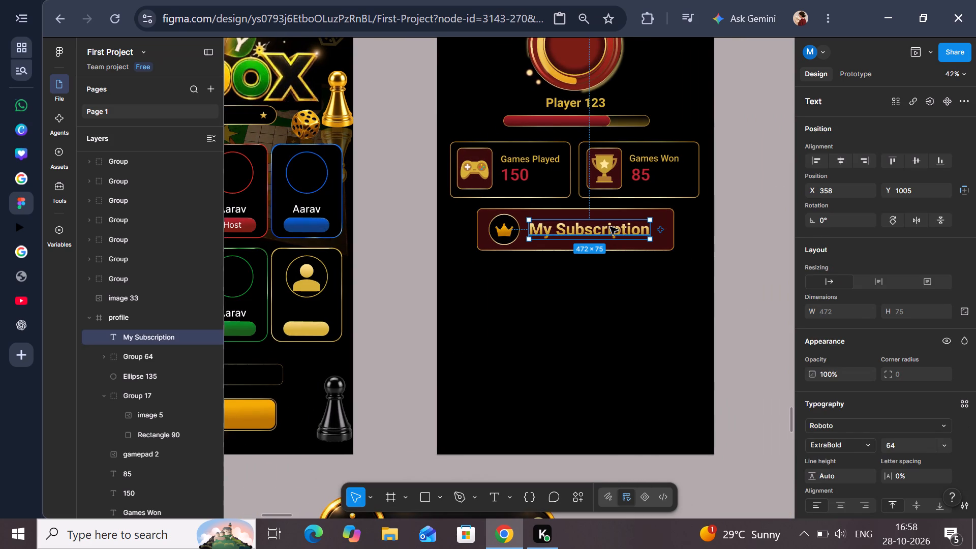
pyautogui.click(901, 449)
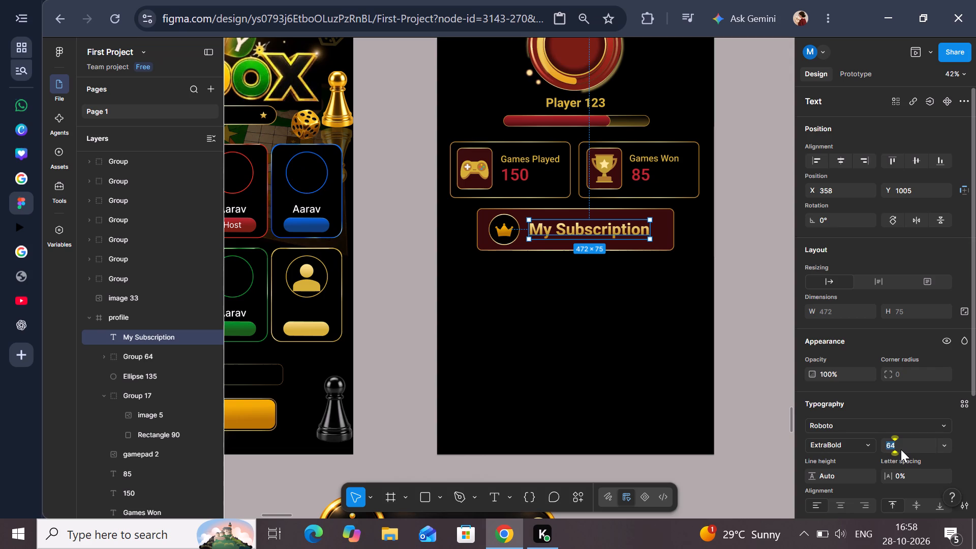
pyautogui.press('BackSpace')
pyautogui.press('6')
pyautogui.press('2')
pyautogui.press('Return')
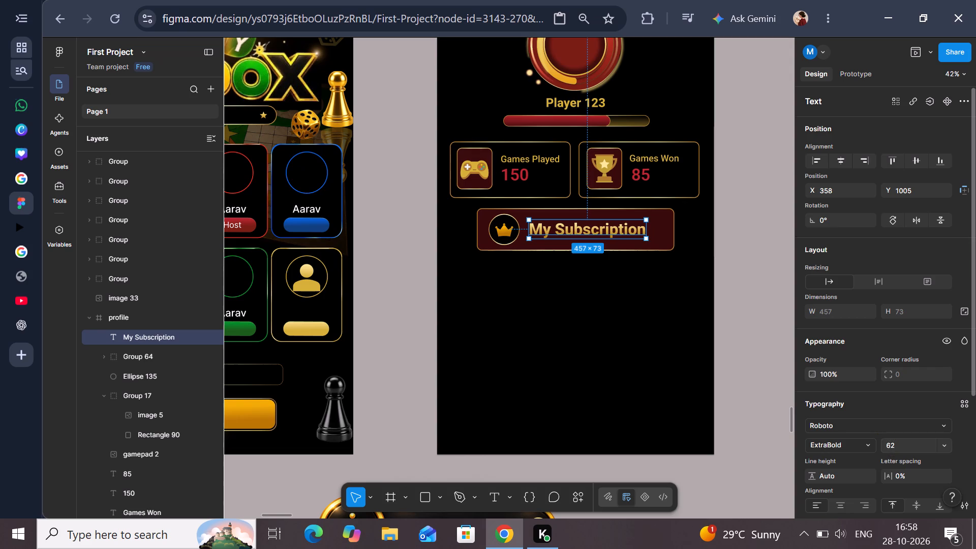
pyautogui.click(760, 160)
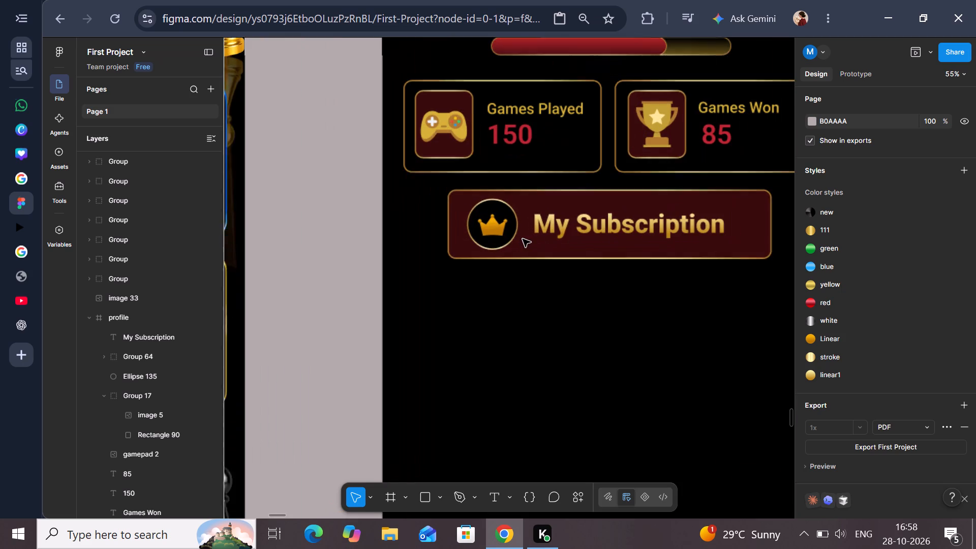
# Shift the crown, its black circle and the My Subscription text together slightly left, bringing the text to about X 344.
pyautogui.click(510, 237)
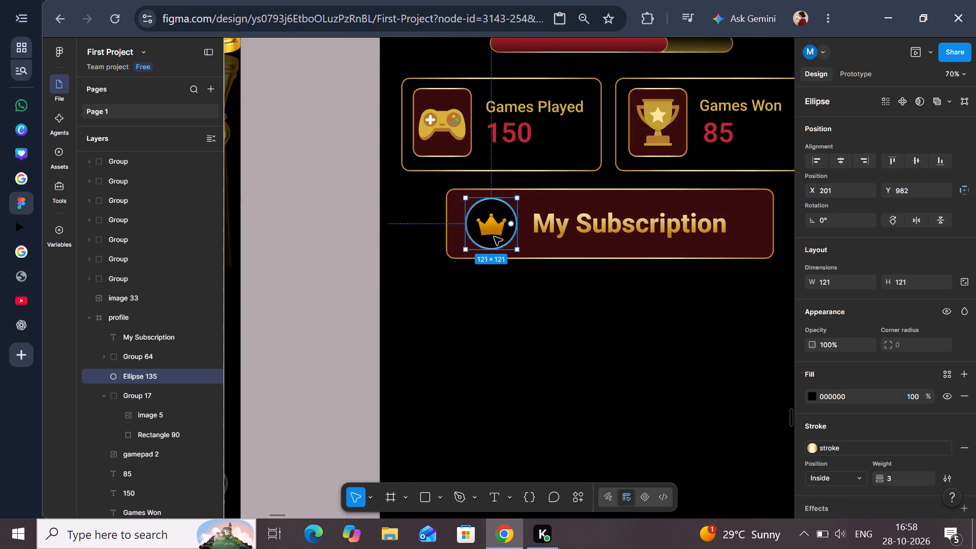
pyautogui.keyDown('shift'); pyautogui.click(488, 227); pyautogui.keyUp('shift')
pyautogui.keyDown('shift'); pyautogui.click(568, 228); pyautogui.keyUp('shift')
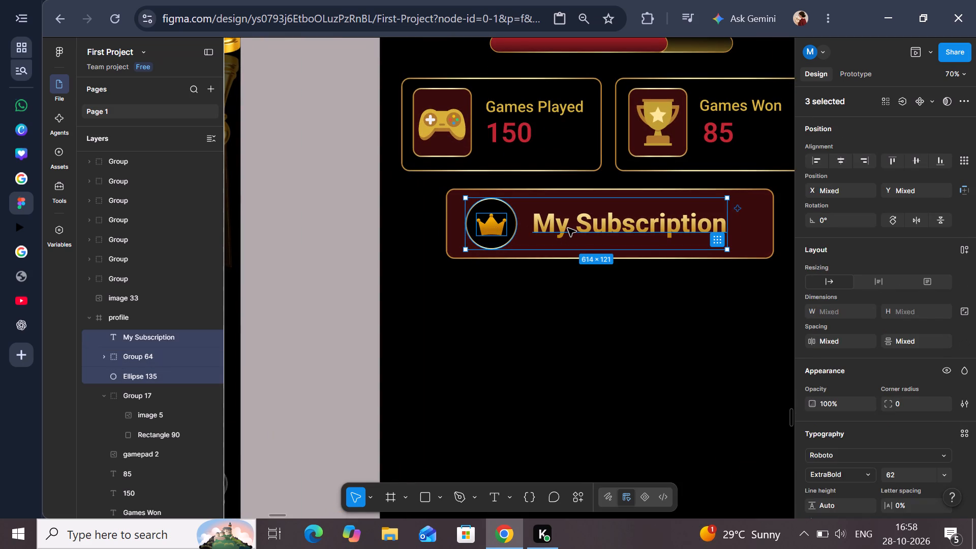
pyautogui.moveTo(568, 228); pyautogui.dragTo(564, 228)
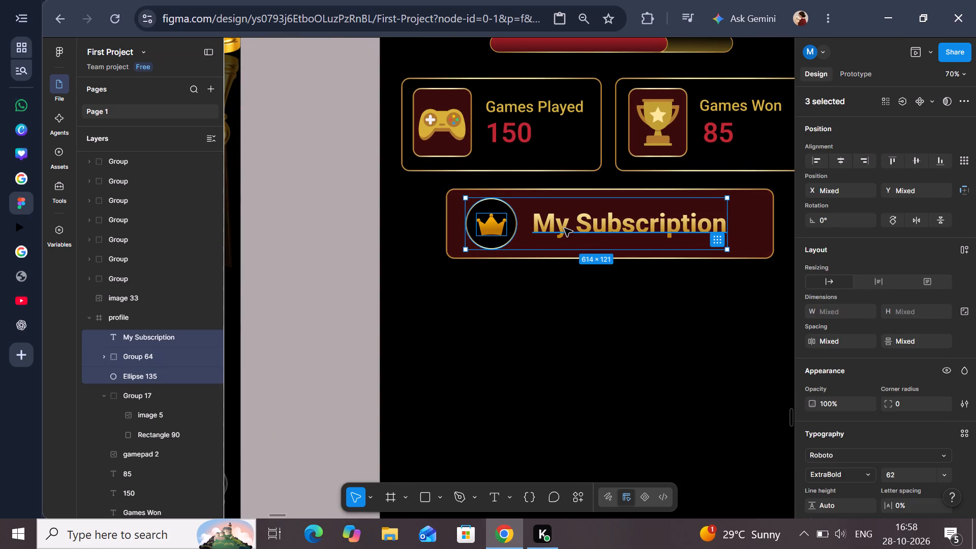
pyautogui.moveTo(564, 228); pyautogui.dragTo(563, 228)
pyautogui.click(334, 249)
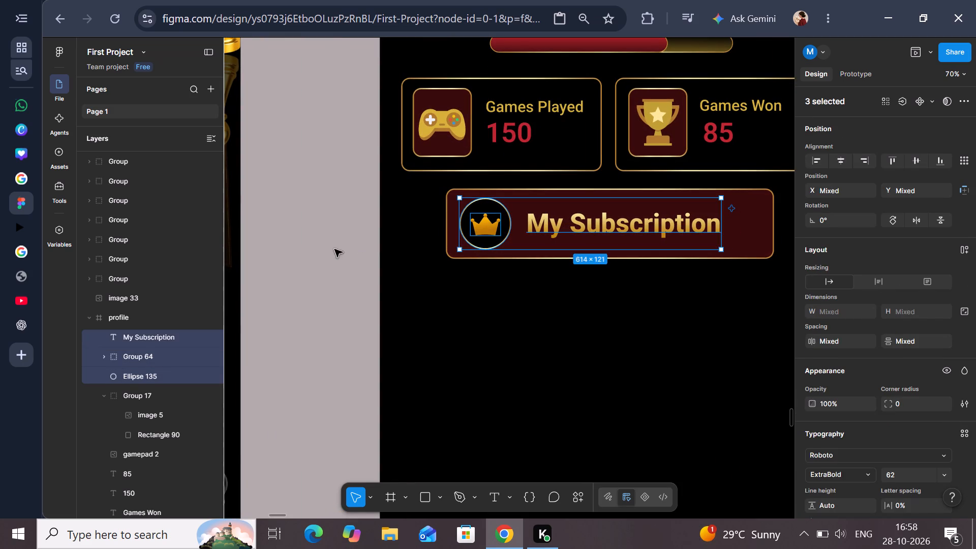
# Centre the My Subscription text horizontally in the profile frame.
pyautogui.click(568, 234)
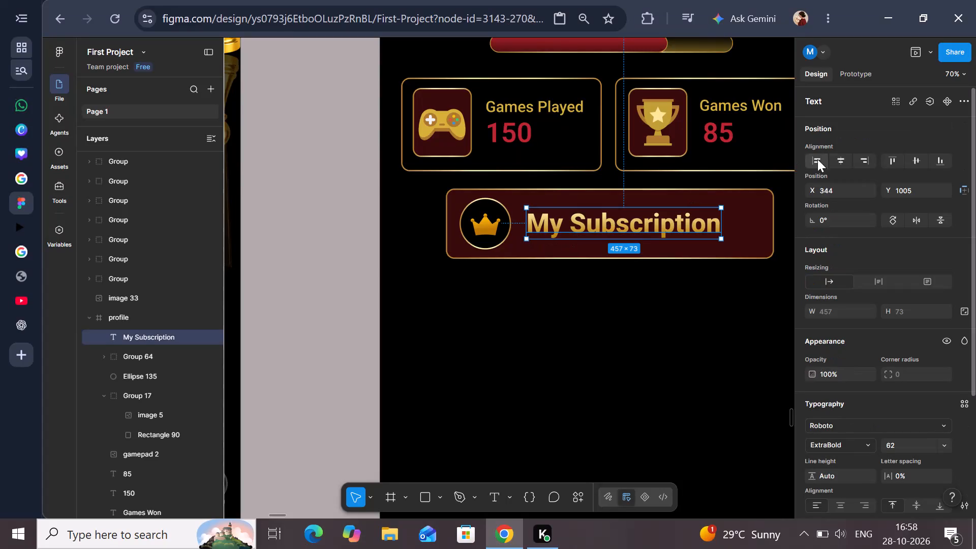
pyautogui.click(842, 160)
pyautogui.click(839, 158)
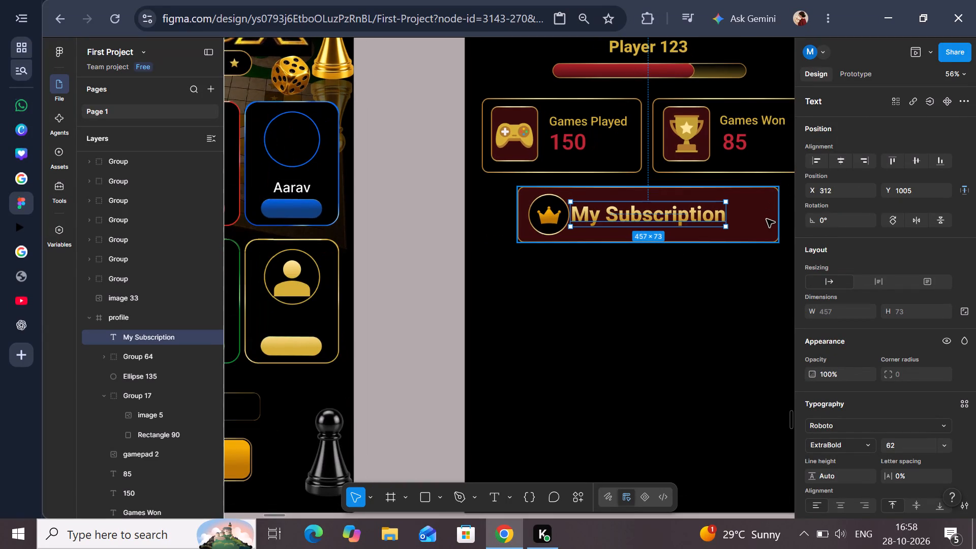
# Align the vertical centres of the My Subscription text and the maroon button rectangle.
pyautogui.keyDown('shift'); pyautogui.click(767, 219); pyautogui.keyUp('shift')
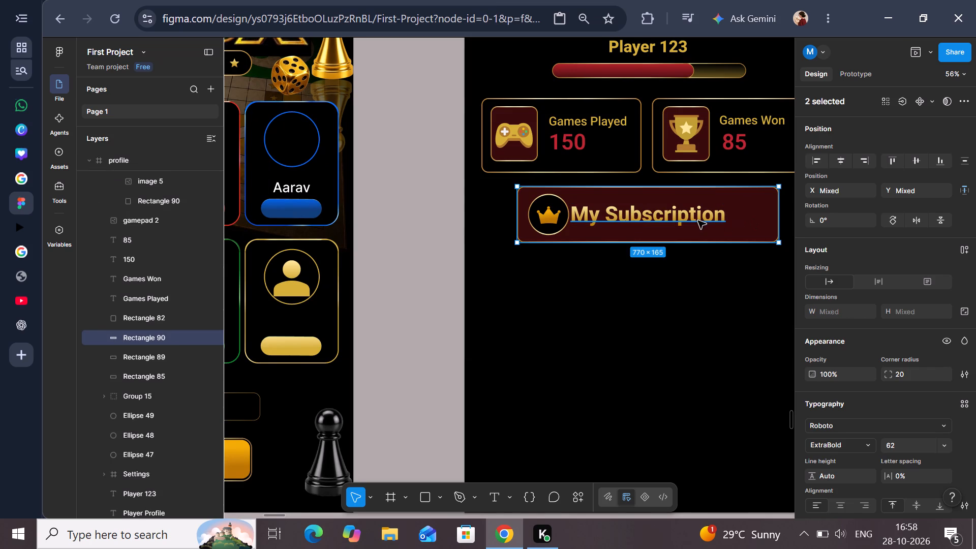
pyautogui.click(918, 155)
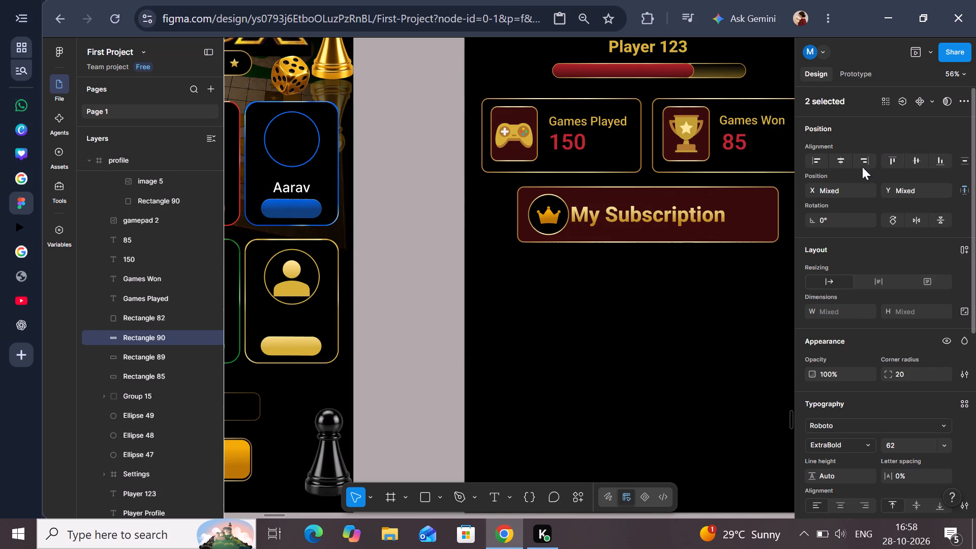
pyautogui.click(465, 238)
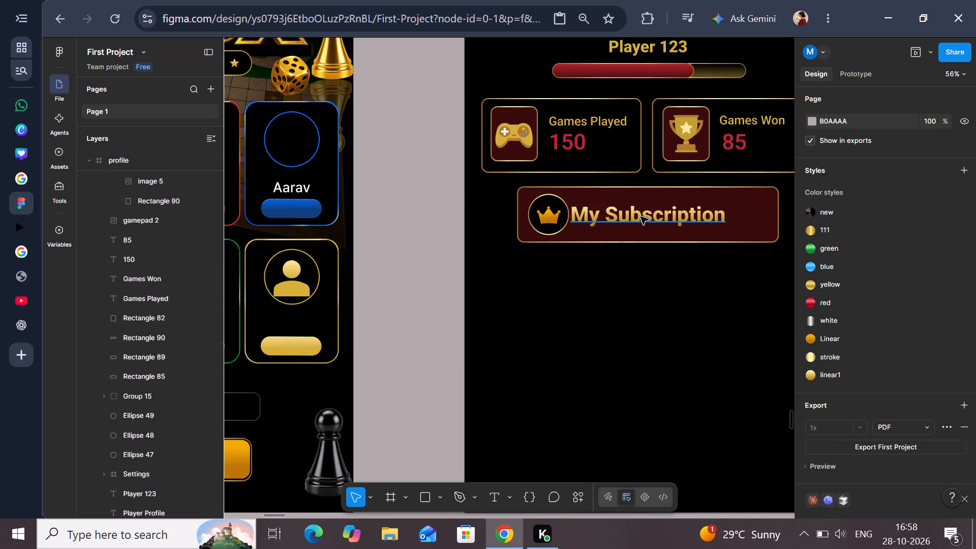
# Move the My Subscription text right, away from the crown badge, to X 342 while keeping it at Y 1006.
pyautogui.click(640, 217)
pyautogui.moveTo(640, 217); pyautogui.dragTo(650, 217)
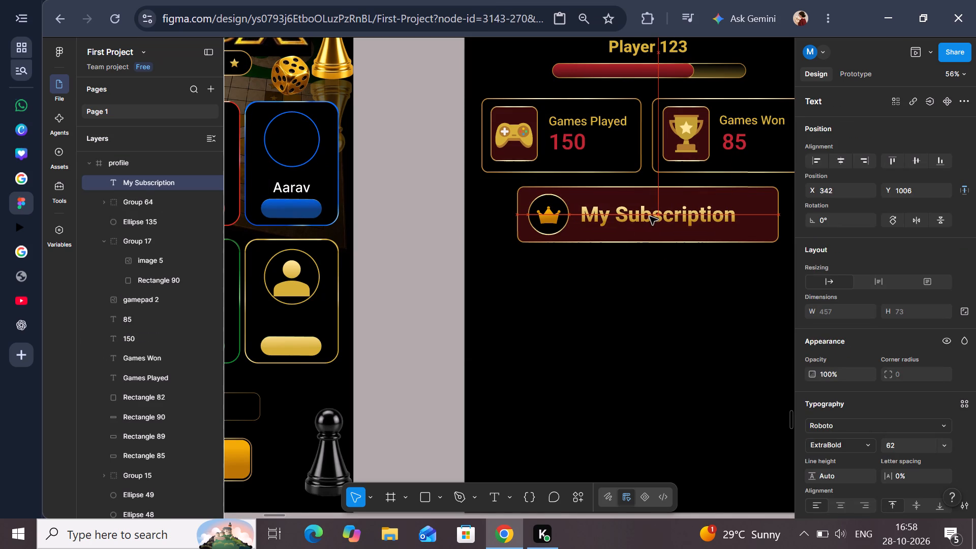
pyautogui.moveTo(650, 217); pyautogui.dragTo(656, 217)
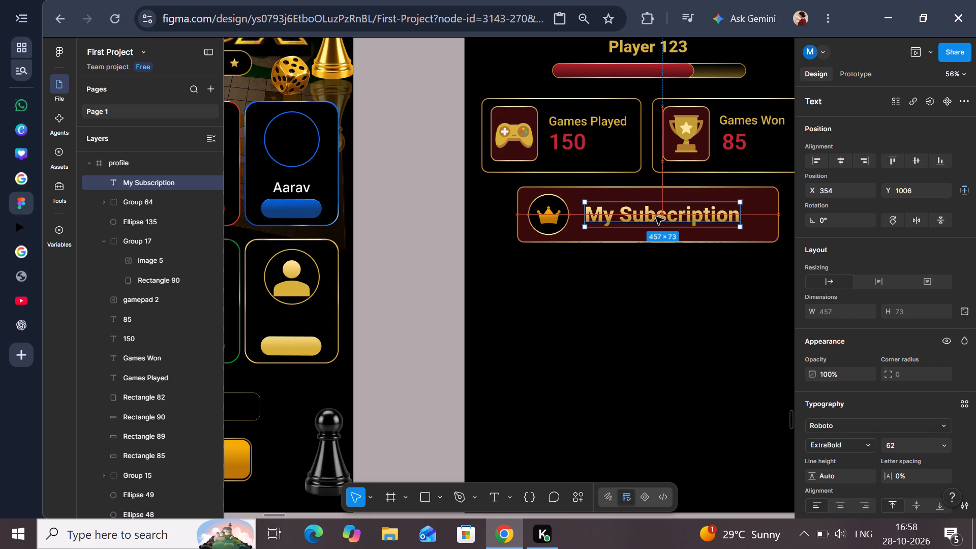
pyautogui.moveTo(656, 217); pyautogui.dragTo(648, 217)
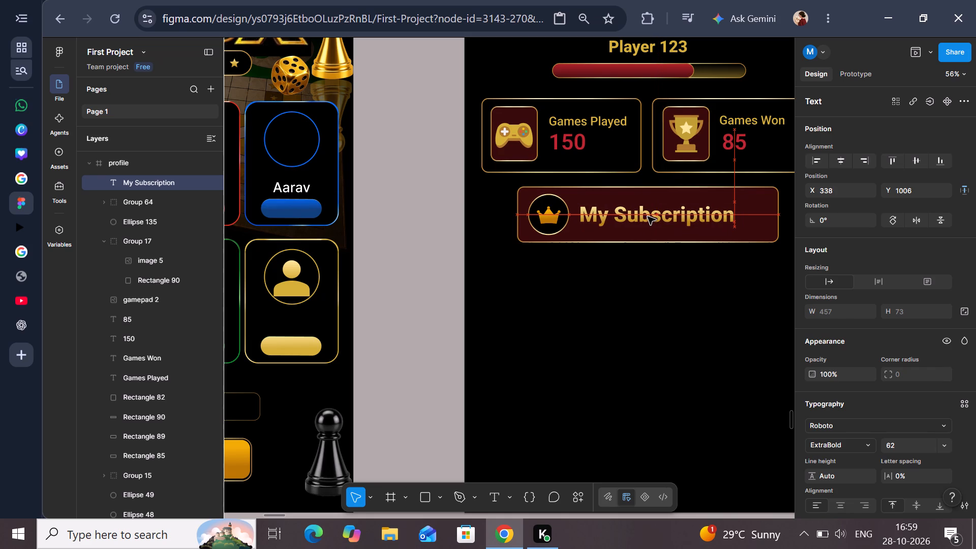
pyautogui.moveTo(648, 217); pyautogui.dragTo(652, 217)
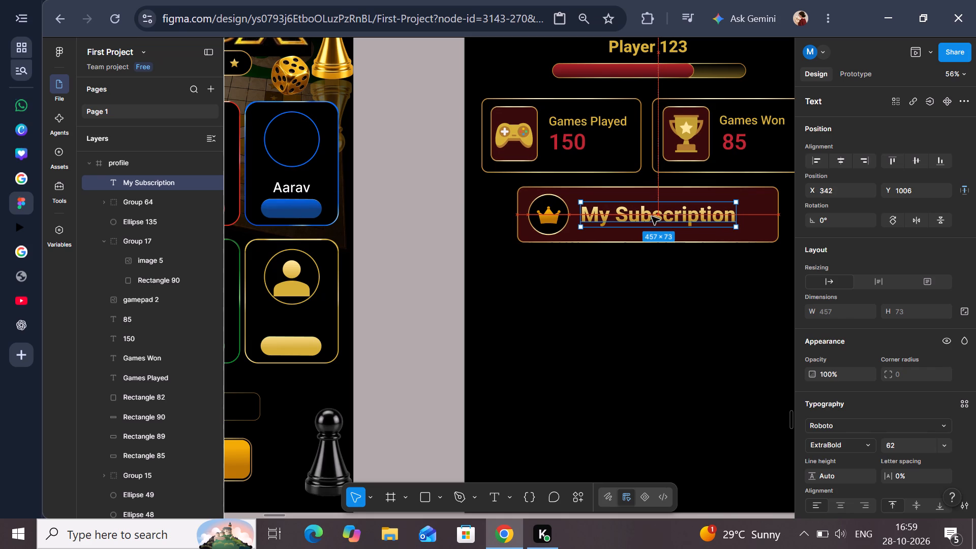
pyautogui.moveTo(652, 217); pyautogui.dragTo(650, 217)
# Centre the maroon My Subscription button rectangle horizontally in the profile frame.
pyautogui.click(771, 213)
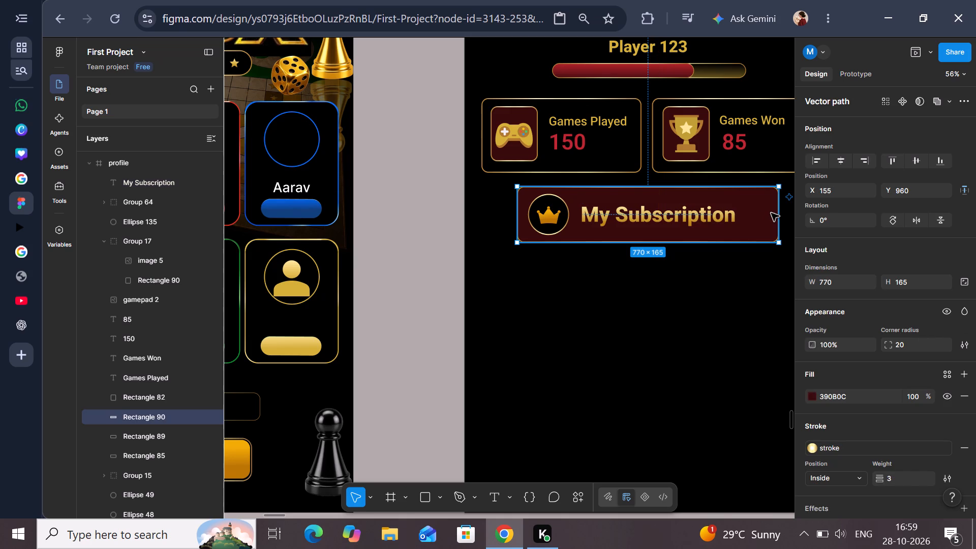
pyautogui.click(842, 165)
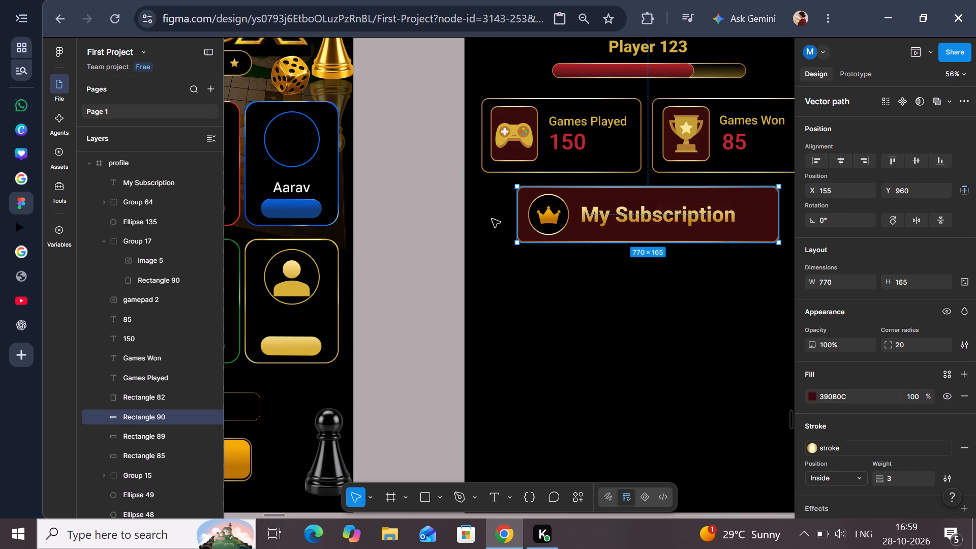
pyautogui.click(479, 219)
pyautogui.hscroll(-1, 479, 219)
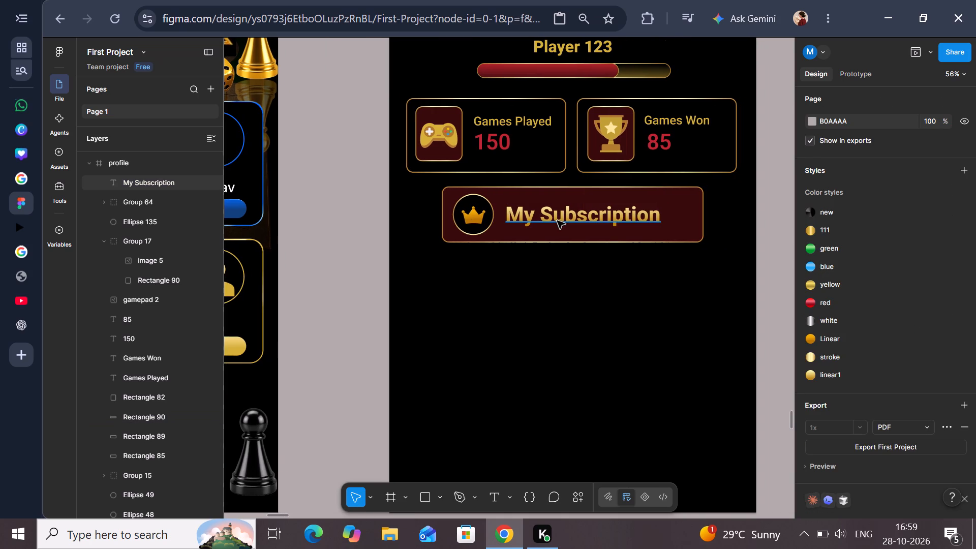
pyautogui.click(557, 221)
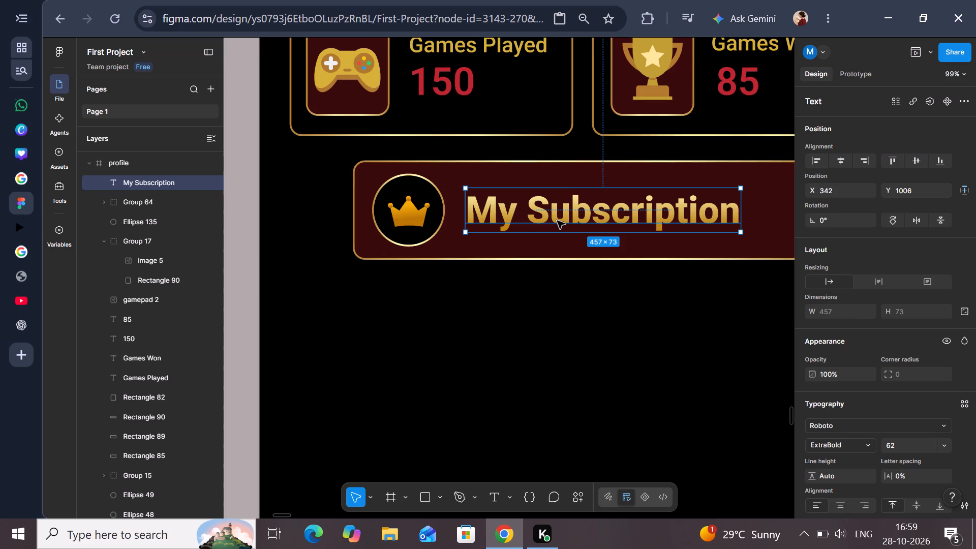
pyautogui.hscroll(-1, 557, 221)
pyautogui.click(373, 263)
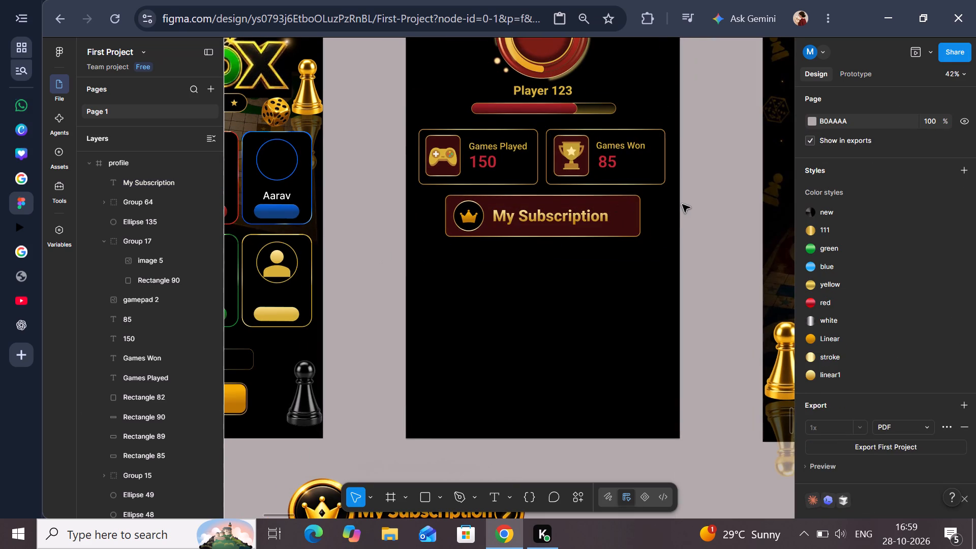
# Duplicate the forward arrow icon from the white Upgrade button in the Subscription frame.
pyautogui.hscroll(-5, 682, 204)
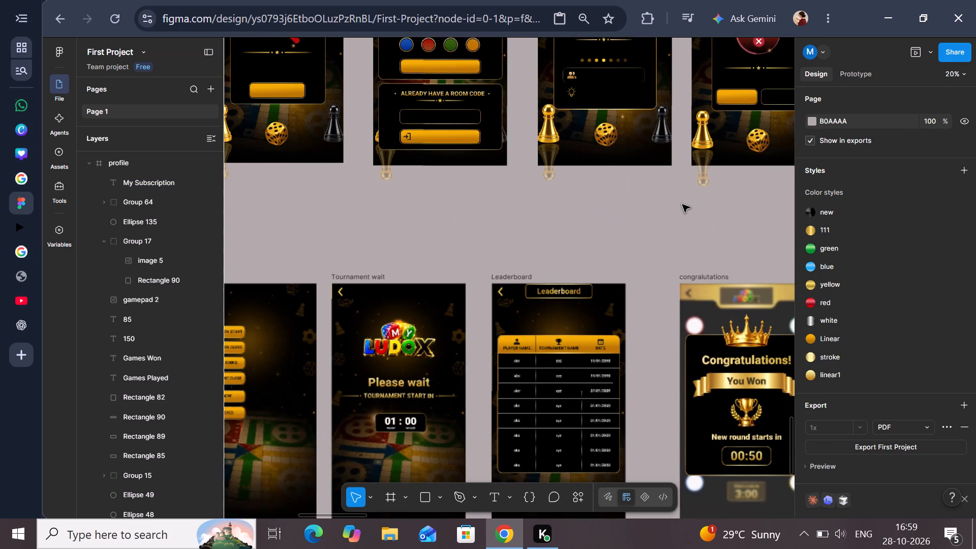
pyautogui.scroll(-3, 682, 204)
pyautogui.hscroll(-7, 682, 204)
pyautogui.scroll(3, 682, 204)
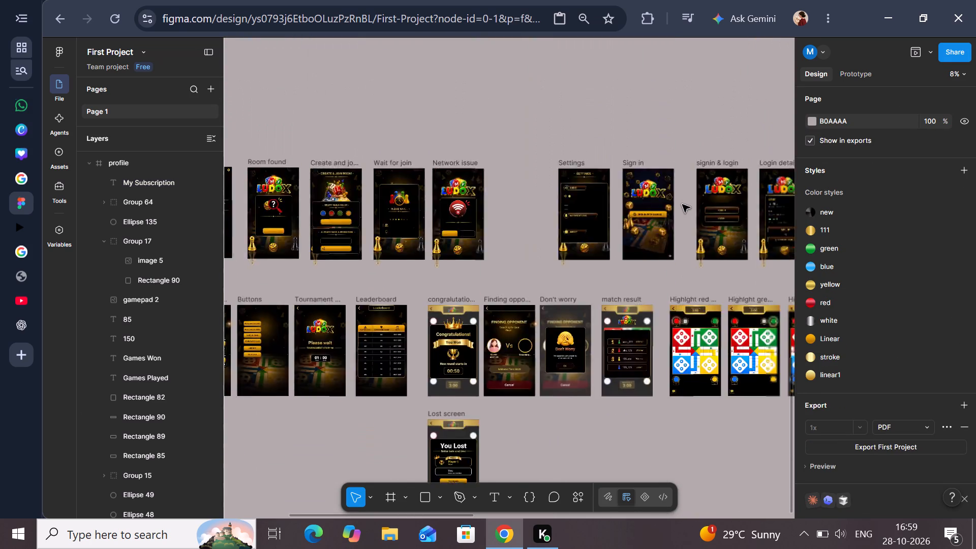
pyautogui.scroll(1, 682, 204)
pyautogui.hscroll(-4, 683, 203)
pyautogui.hscroll(-2, 644, 272)
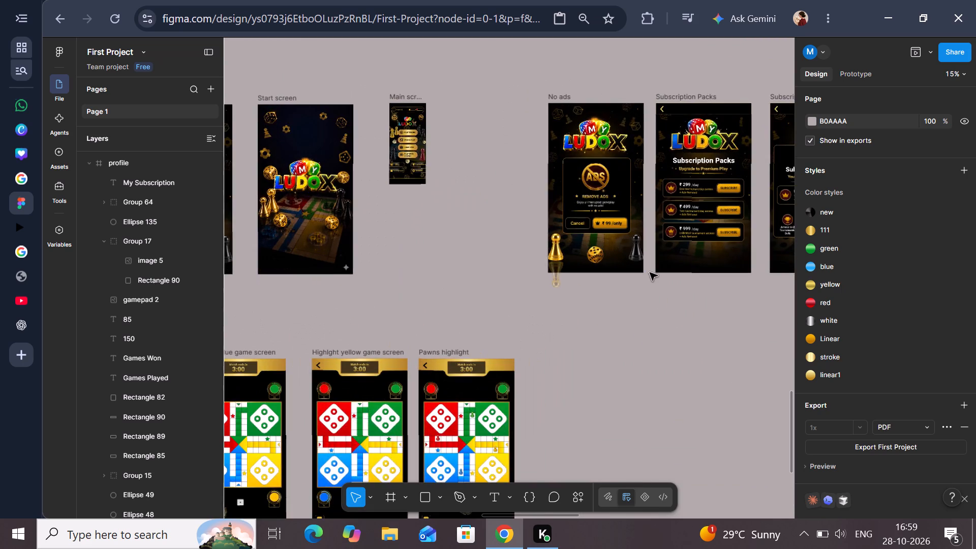
pyautogui.hscroll(-3, 650, 272)
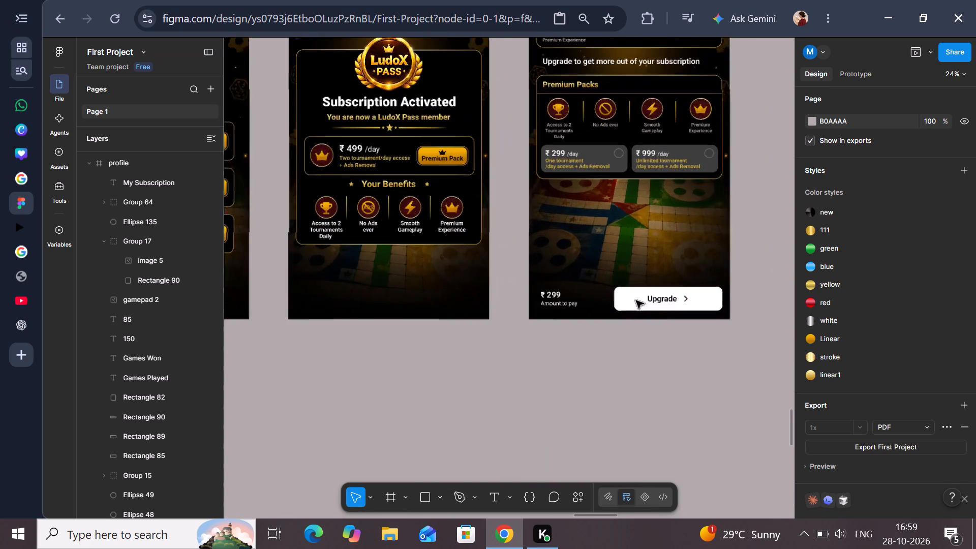
pyautogui.hscroll(-1, 774, 345)
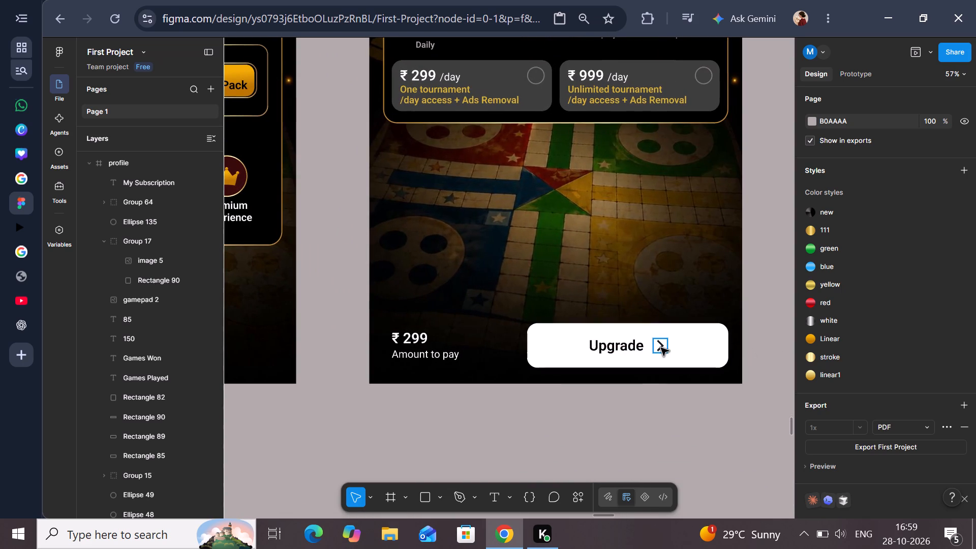
pyautogui.click(661, 348)
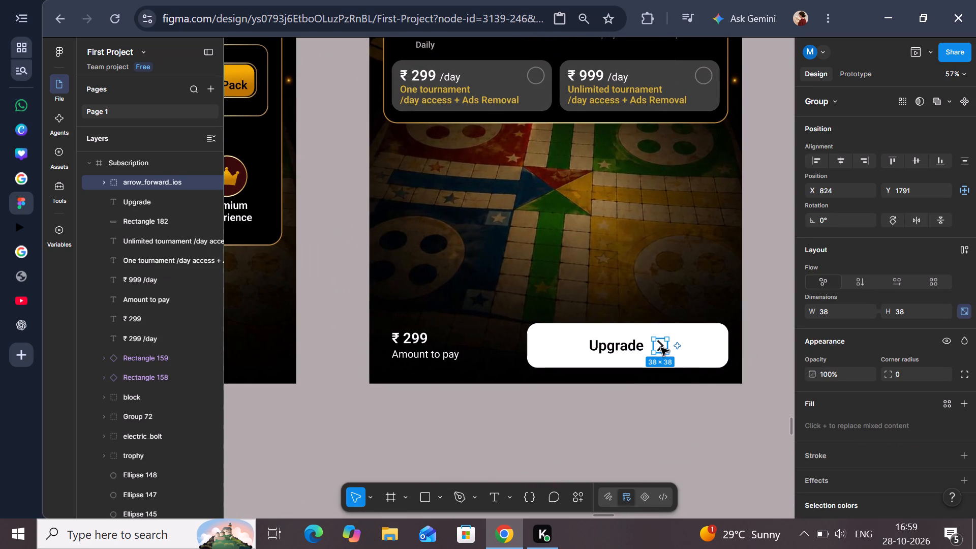
pyautogui.hotkey('ctrl', 'c')
pyautogui.hotkey('ctrl', 'd')
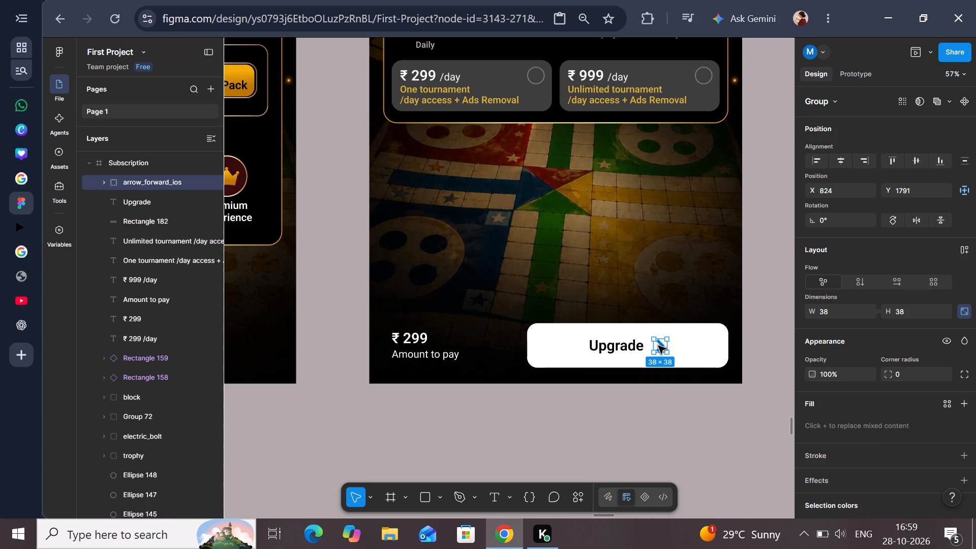
# Move the duplicated arrow into the profile frame, placing it after the My Subscription text at about X 846, Y 1027.
pyautogui.moveTo(658, 346); pyautogui.dragTo(556, 381)
pyautogui.hscroll(15, 567, 381)
pyautogui.hscroll(11, 556, 381)
pyautogui.hscroll(16, 556, 381)
pyautogui.hscroll(20, 556, 381)
pyautogui.hscroll(11, 556, 381)
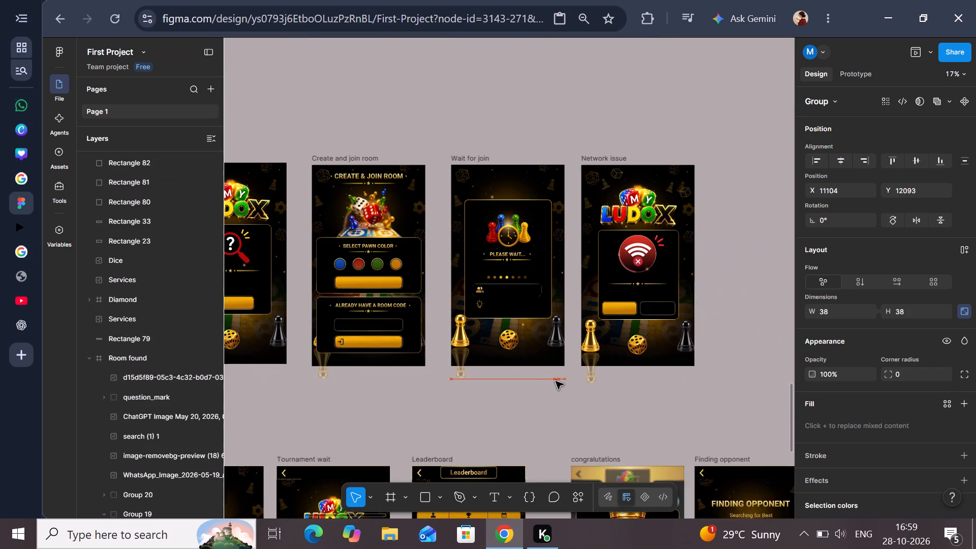
pyautogui.moveTo(556, 381); pyautogui.dragTo(648, 330)
pyautogui.hscroll(12, 556, 381)
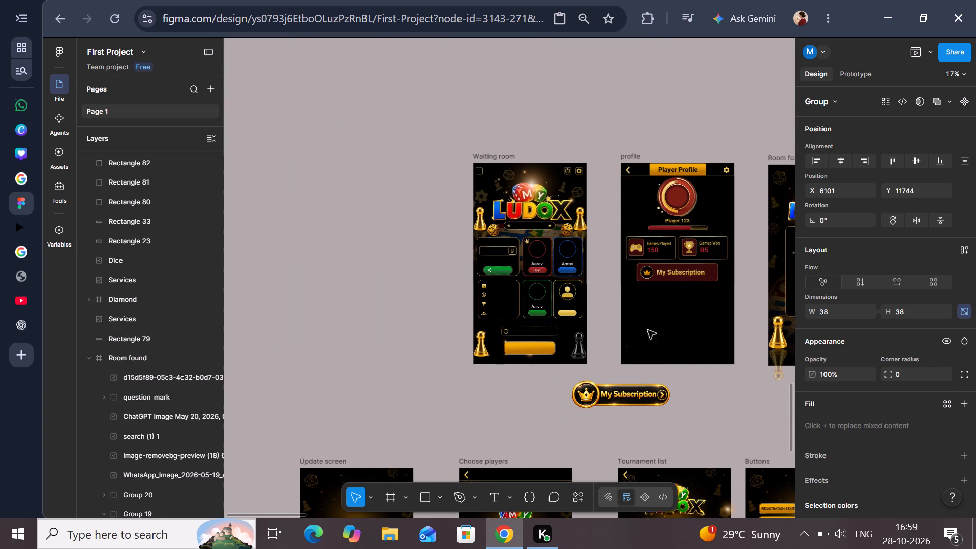
pyautogui.moveTo(648, 330); pyautogui.dragTo(695, 298)
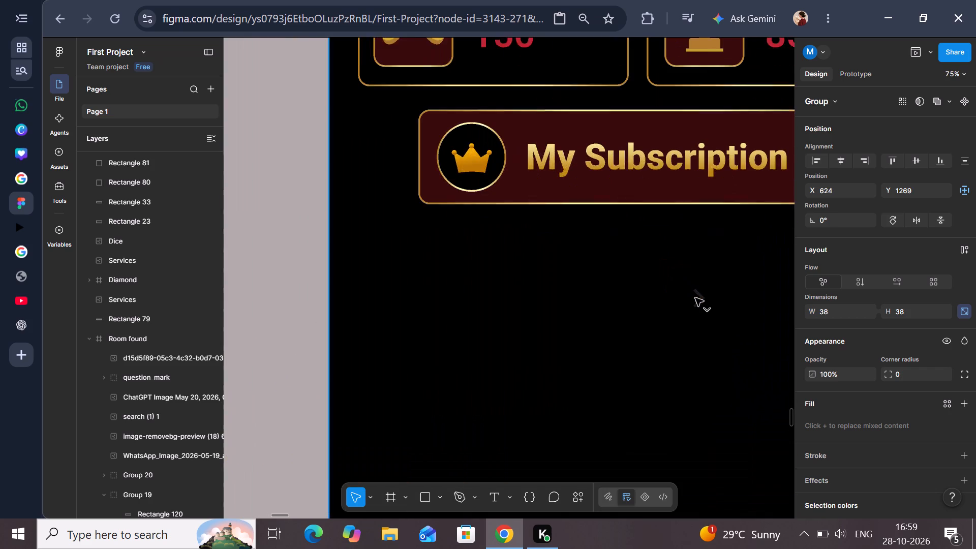
pyautogui.moveTo(695, 298); pyautogui.dragTo(691, 207)
pyautogui.hscroll(-3, 695, 298)
pyautogui.scroll(1, 690, 286)
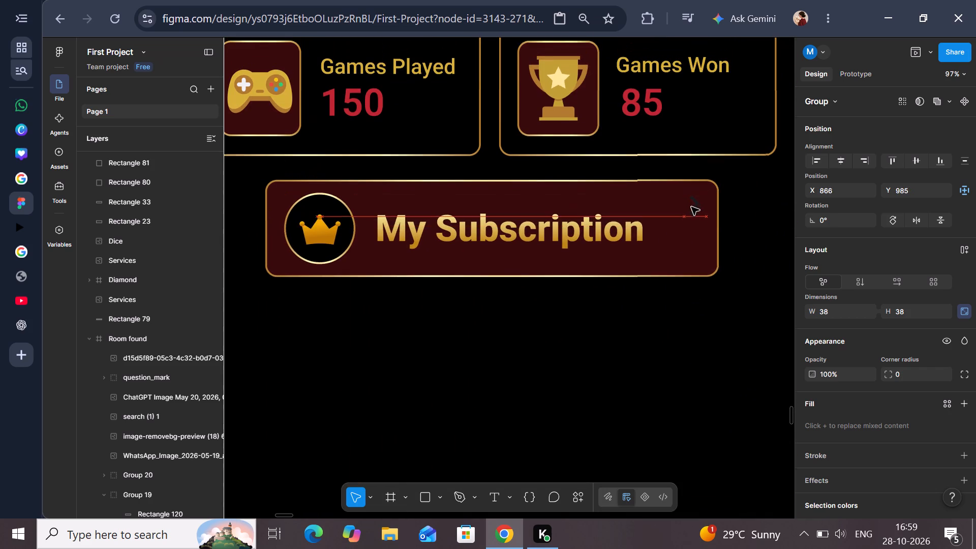
pyautogui.moveTo(691, 207); pyautogui.dragTo(680, 230)
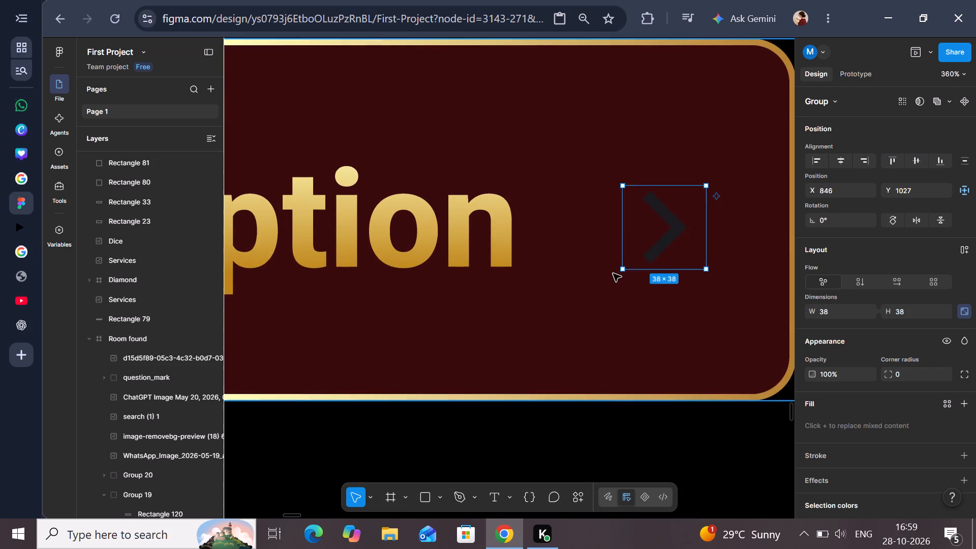
# Enlarge the arrow proportionally to 59 × 59 and reposition it at X 827, Y 1013, vertically centred in the maroon button.
pyautogui.moveTo(621, 265); pyautogui.dragTo(559, 308)
pyautogui.moveTo(558, 332); pyautogui.dragTo(573, 318)
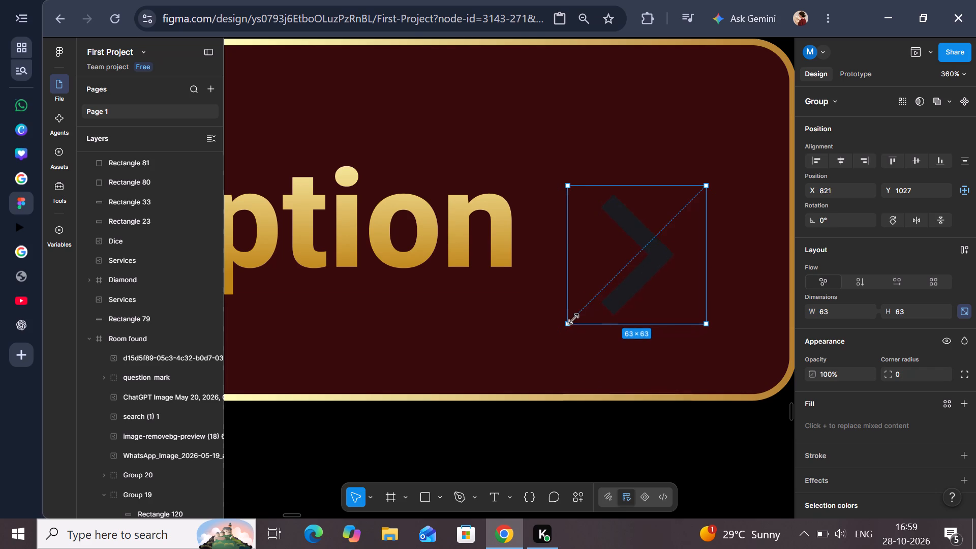
pyautogui.moveTo(573, 318); pyautogui.dragTo(578, 315)
pyautogui.moveTo(654, 267); pyautogui.dragTo(658, 236)
pyautogui.hscroll(2, 658, 236)
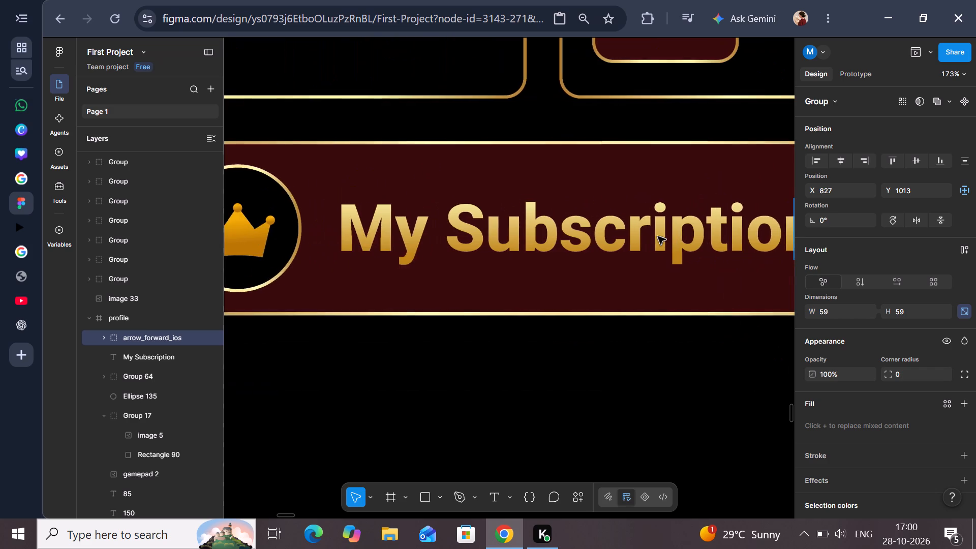
# Apply the Linear colour style to the arrow icon on the My Subscription button.
pyautogui.hscroll(-1, 658, 236)
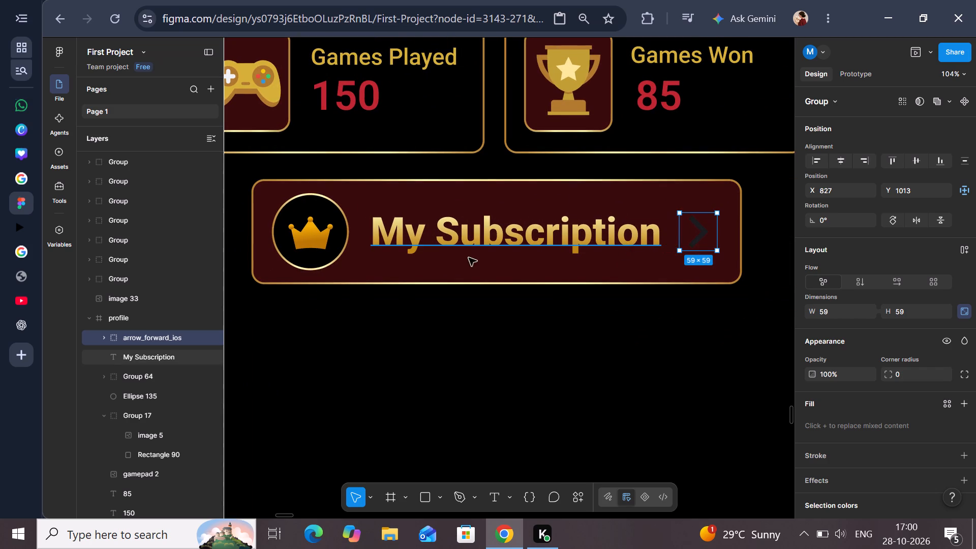
pyautogui.scroll(-1, 833, 475)
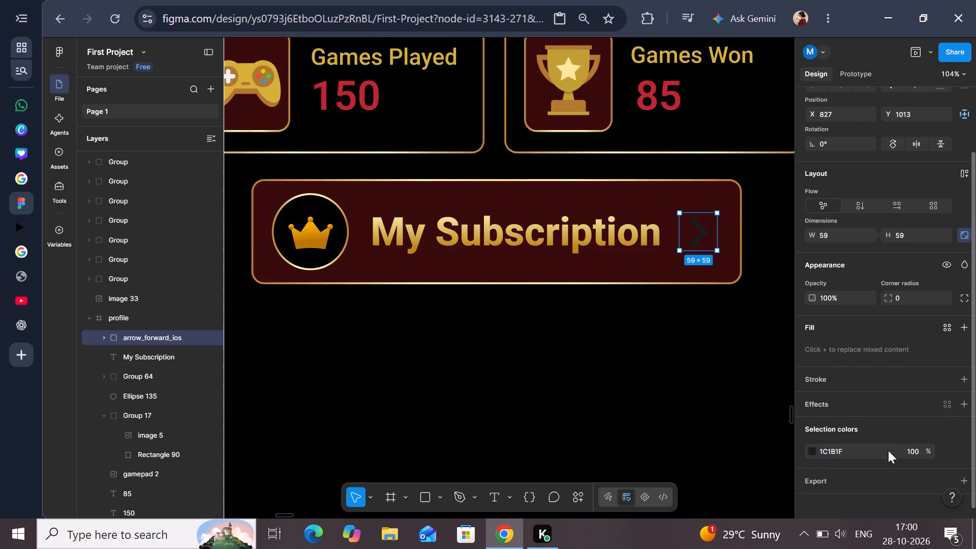
pyautogui.click(809, 453)
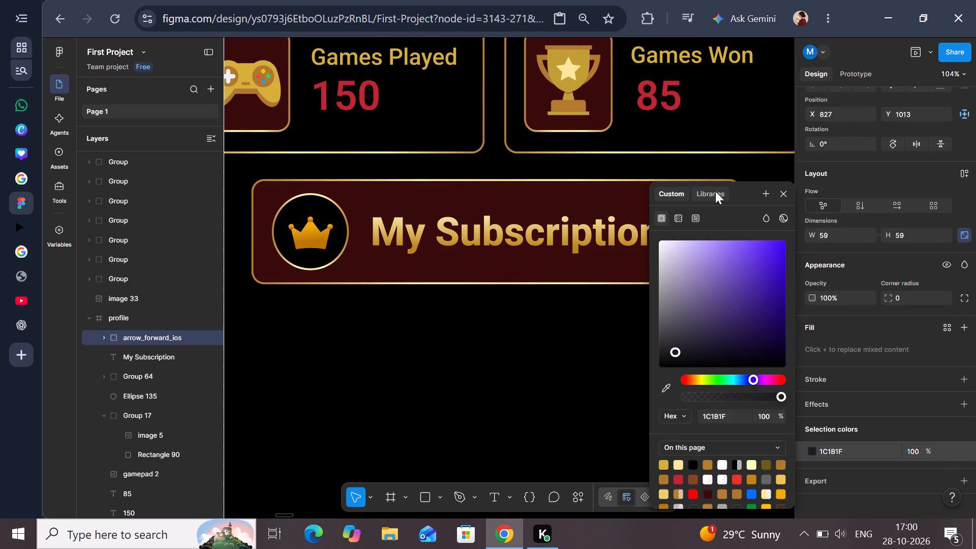
pyautogui.click(715, 191)
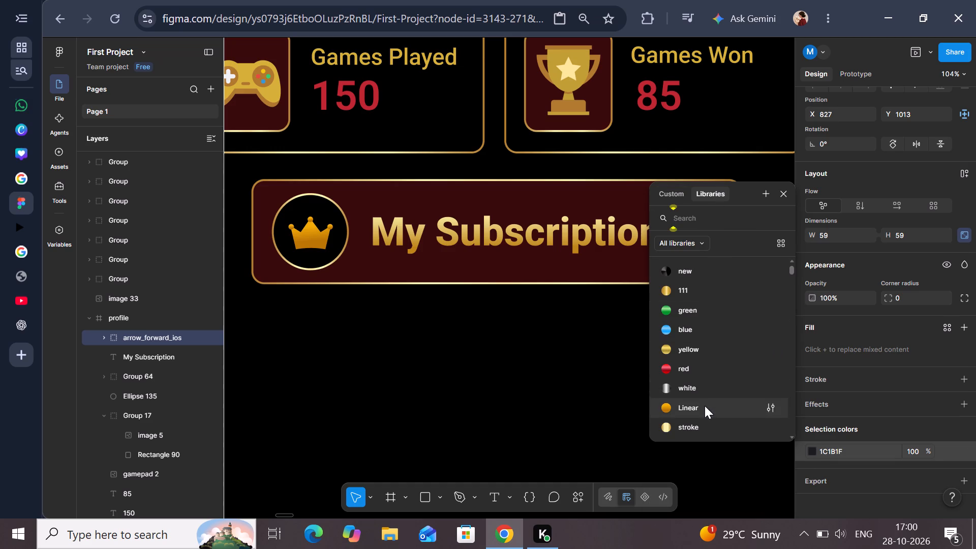
pyautogui.click(705, 406)
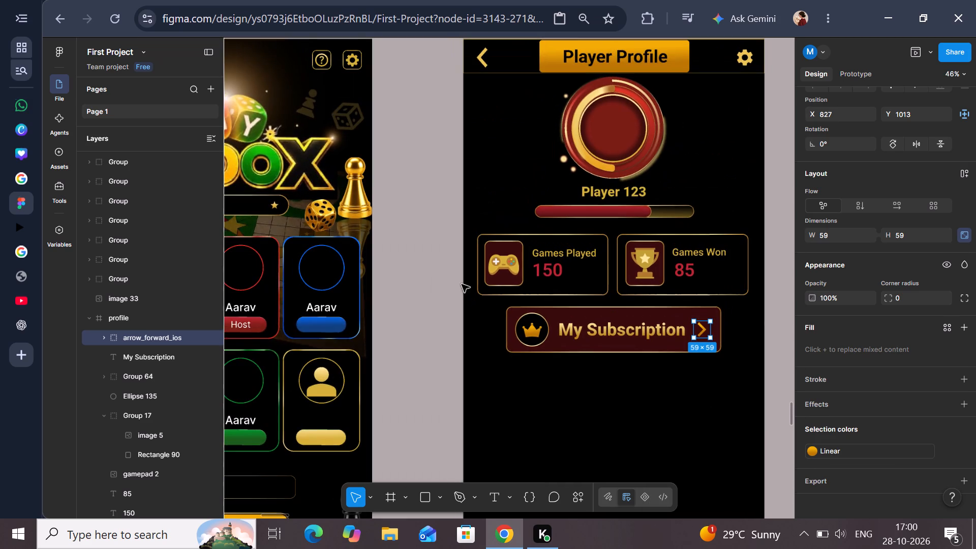
pyautogui.click(430, 283)
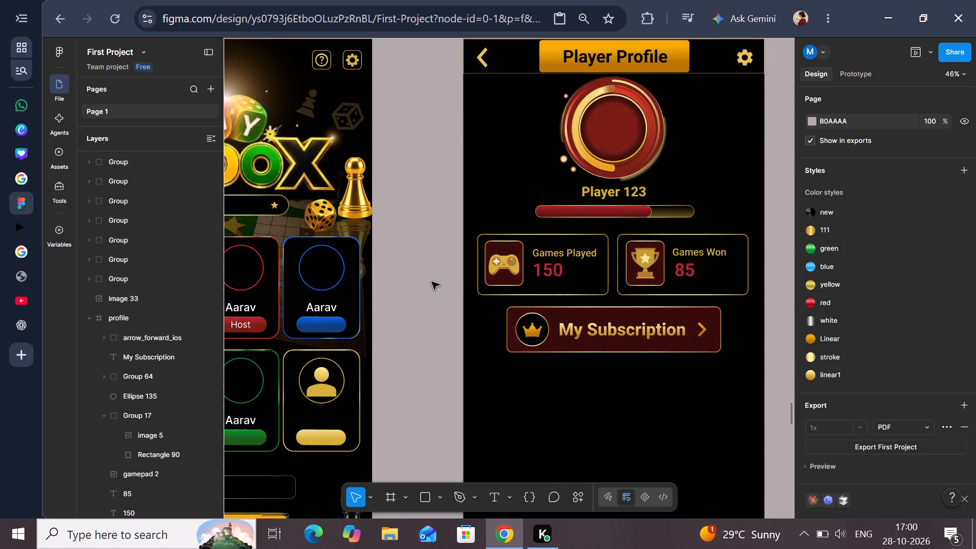
# Nudge the arrow icon slightly right, away from the My Subscription text, to X 832.
pyautogui.hscroll(-2, 432, 282)
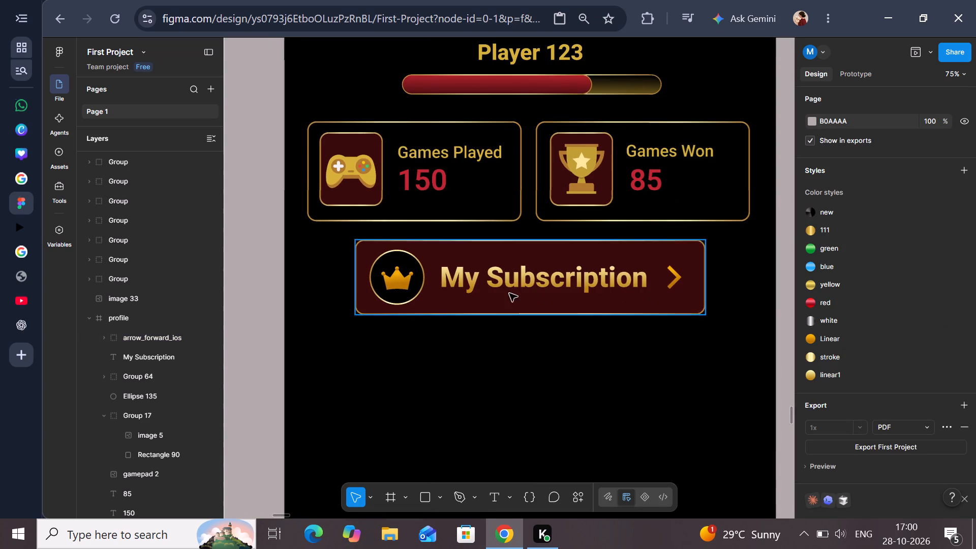
pyautogui.click(456, 280)
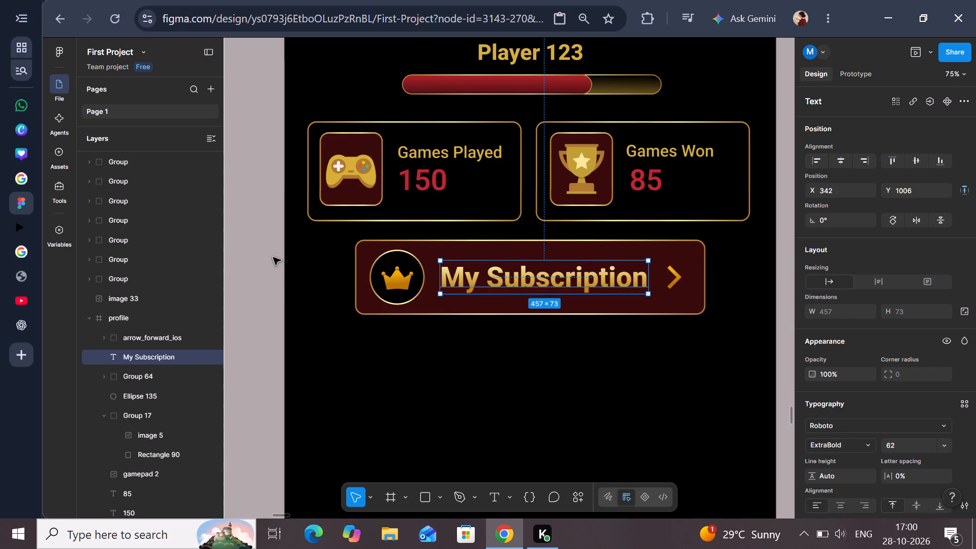
pyautogui.click(257, 258)
pyautogui.click(673, 285)
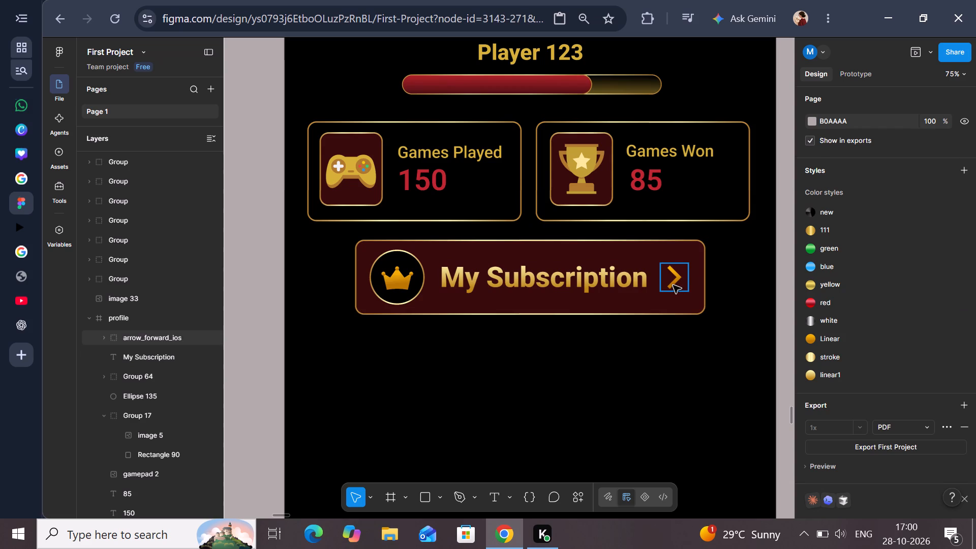
pyautogui.press('Right')
pyautogui.press('Right')
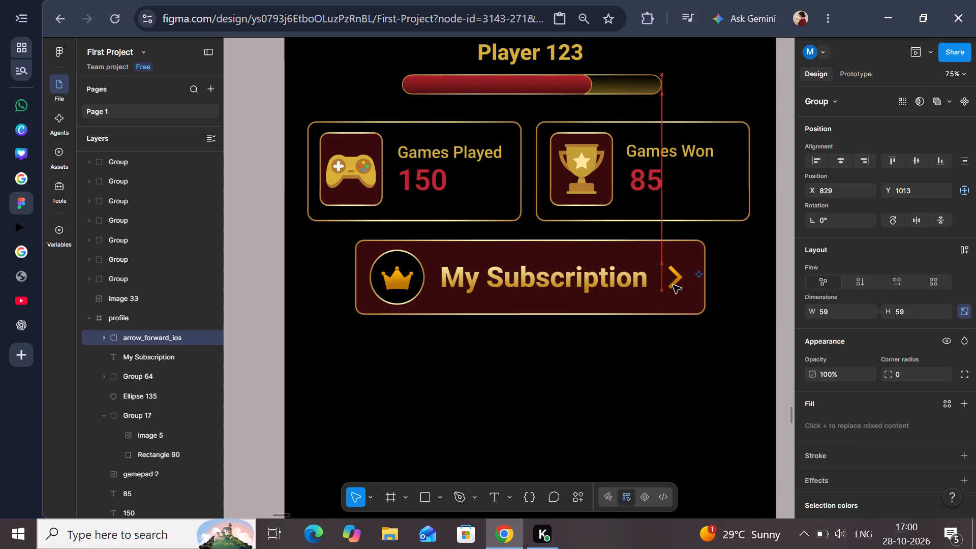
pyautogui.press('Right')
pyautogui.press('Right')
pyautogui.press('Right')
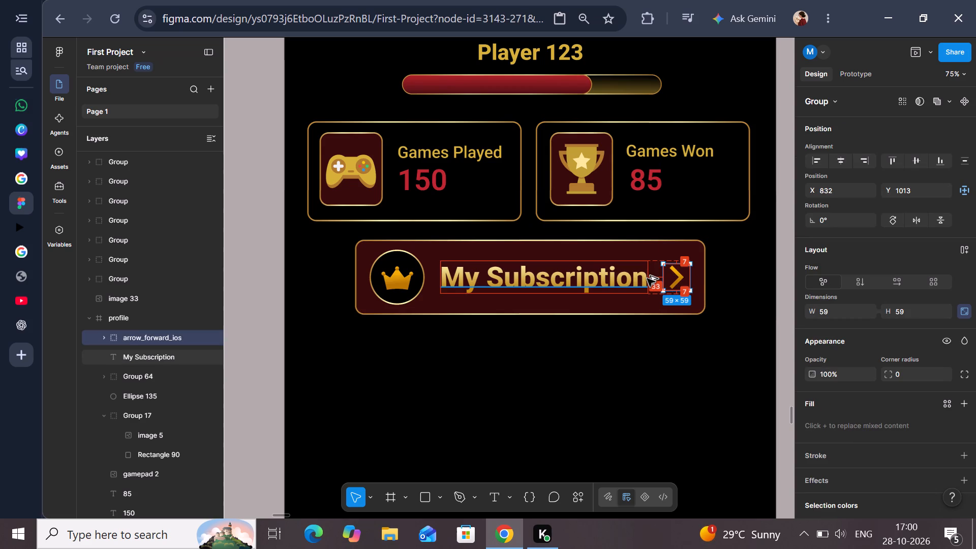
# Nudge the arrow icon on the My Subscription button slightly further from the text, to X 833, and deselect it.
pyautogui.press('Right')
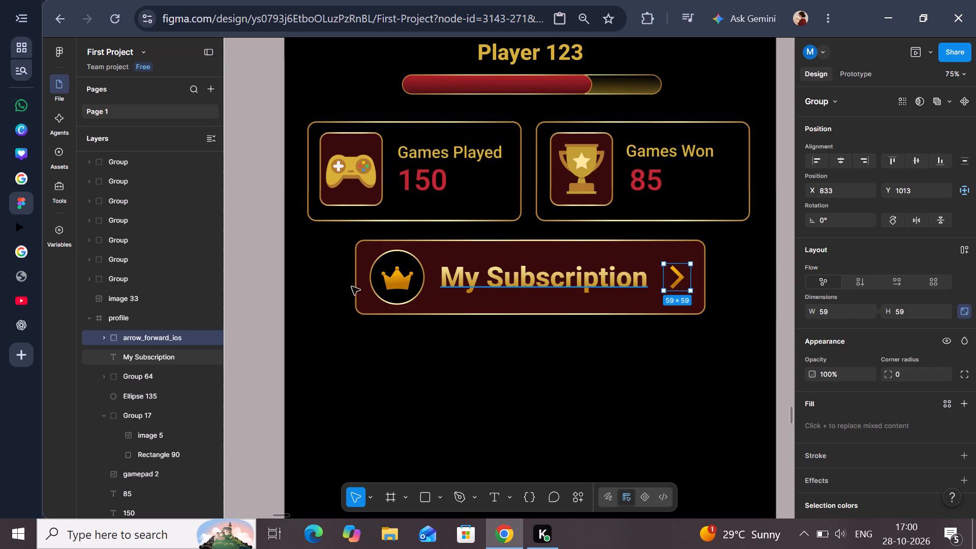
pyautogui.click(265, 287)
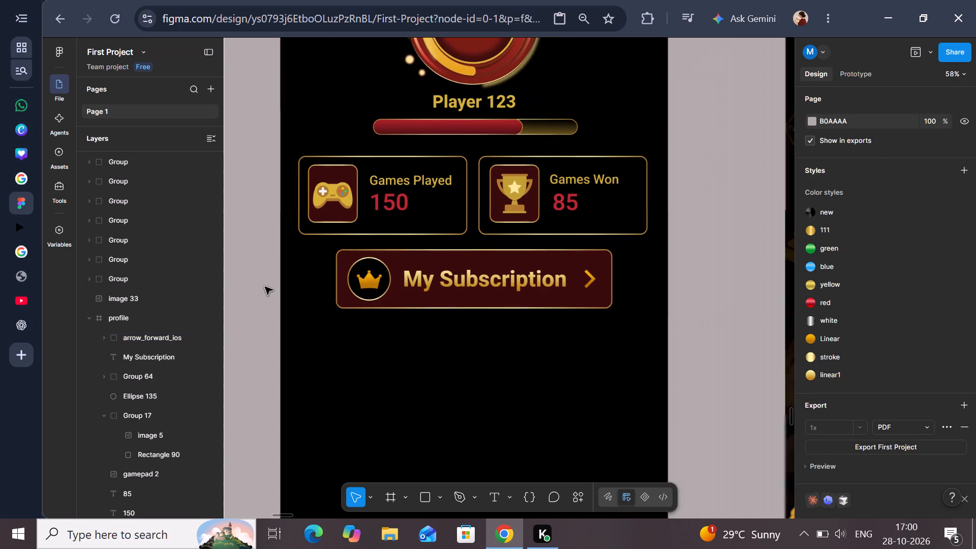
# Examine the profile screen and compare it with the project's other frames, especially the No ads, Subscription Packs and Subscription screens.
pyautogui.hscroll(1, 265, 287)
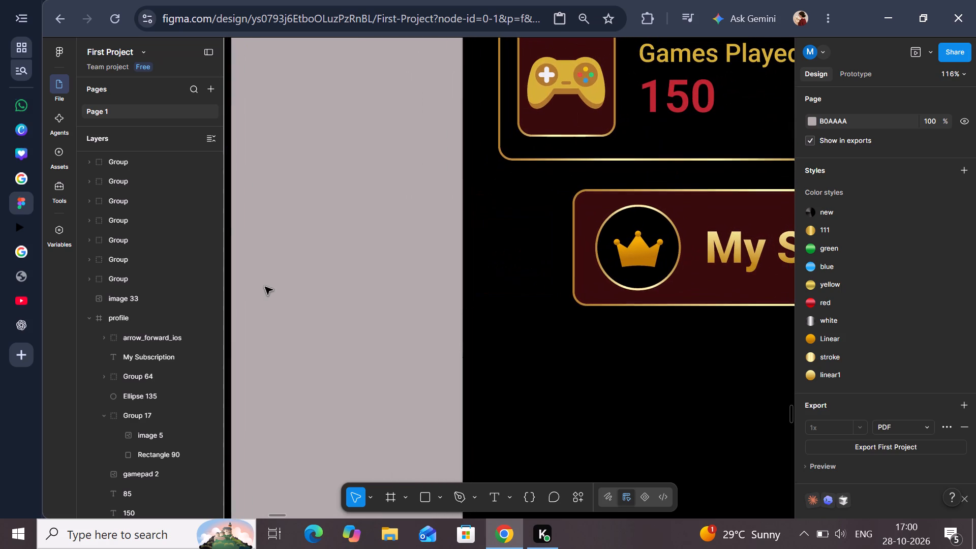
pyautogui.hscroll(-1, 304, 266)
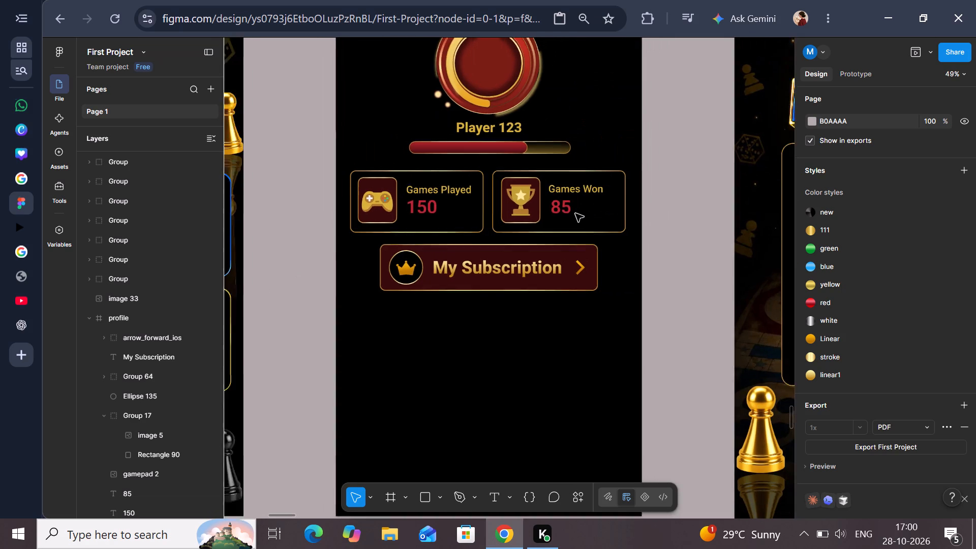
pyautogui.scroll(1, 649, 198)
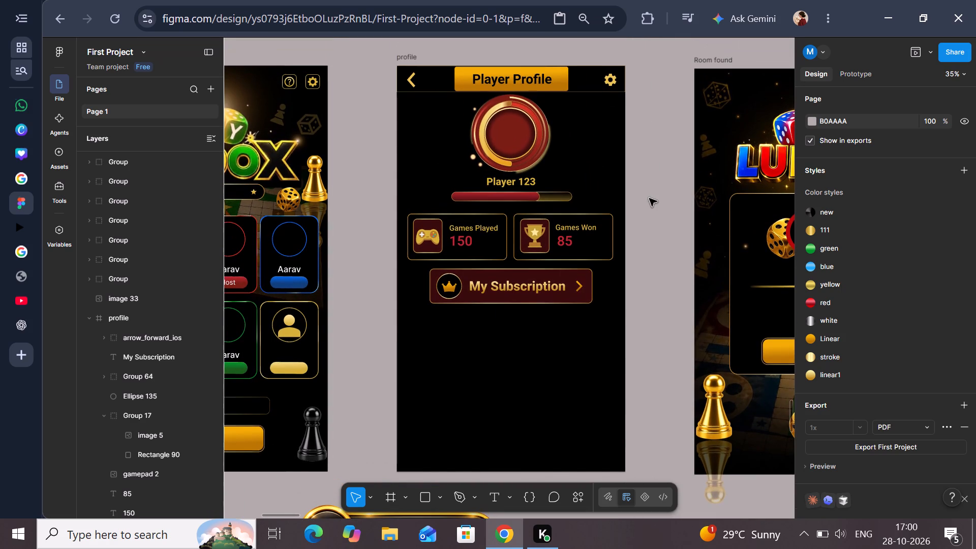
pyautogui.scroll(-1, 658, 154)
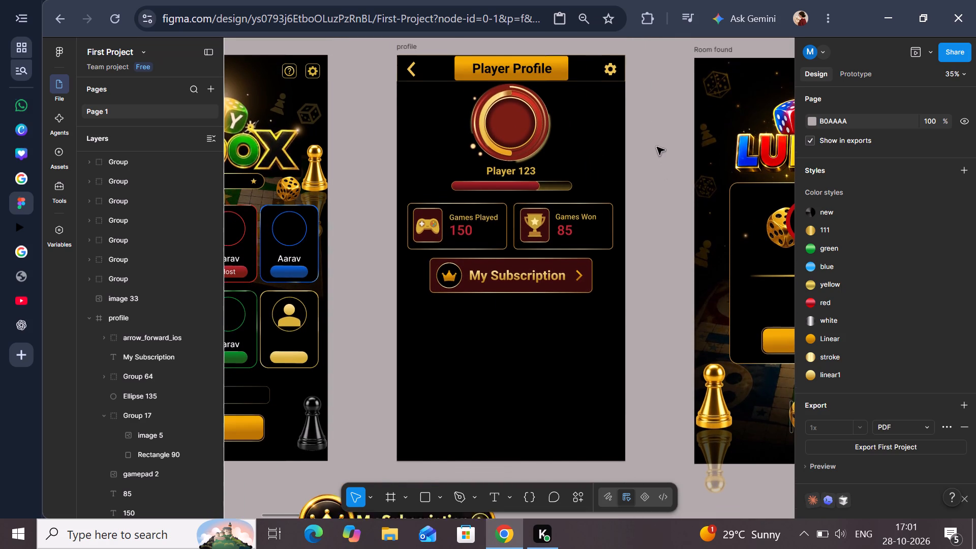
pyautogui.scroll(-1, 657, 147)
pyautogui.hscroll(-1, 657, 146)
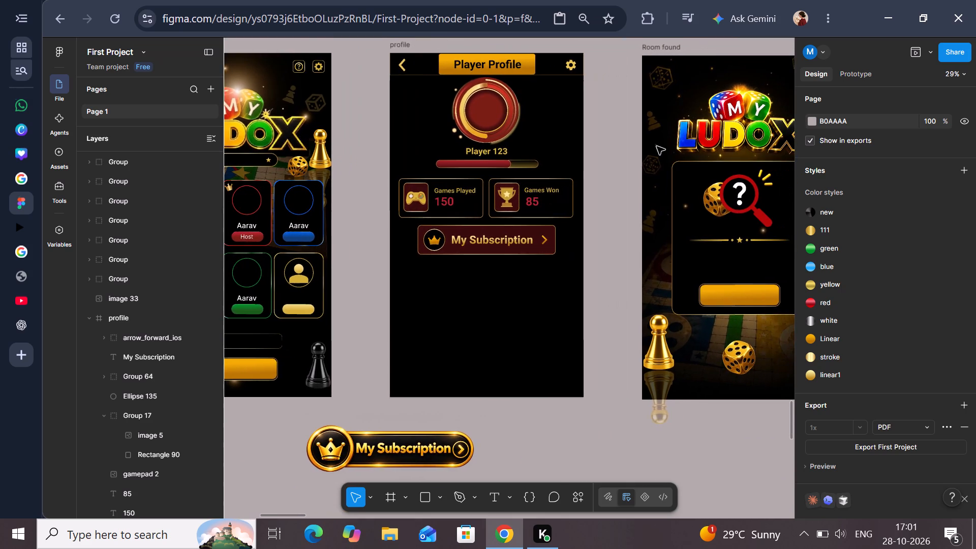
pyautogui.hscroll(-2, 657, 146)
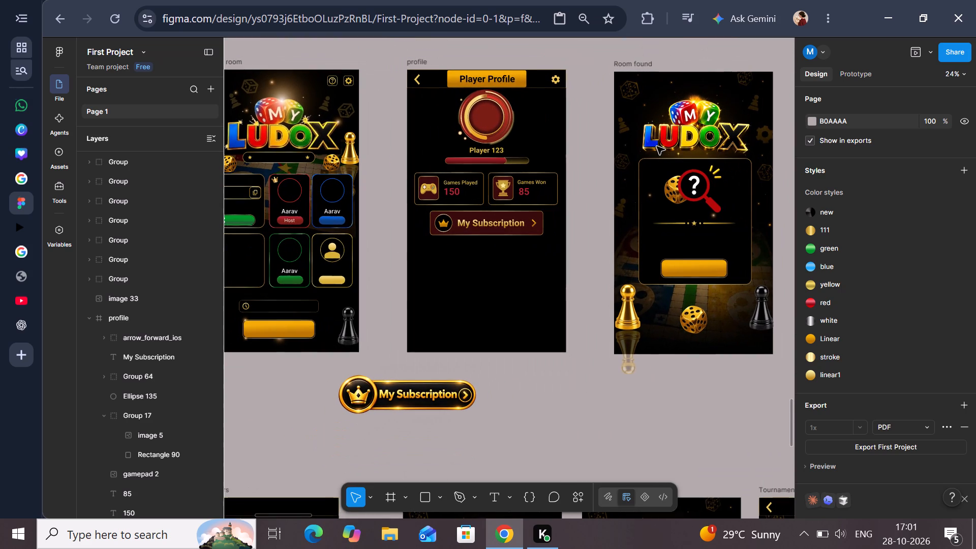
pyautogui.hscroll(-5, 657, 146)
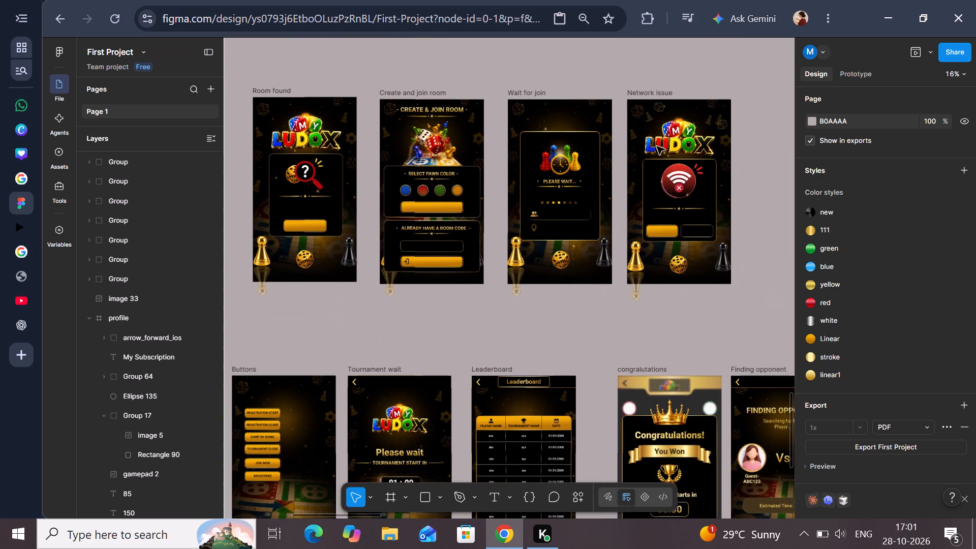
pyautogui.hscroll(-17, 657, 146)
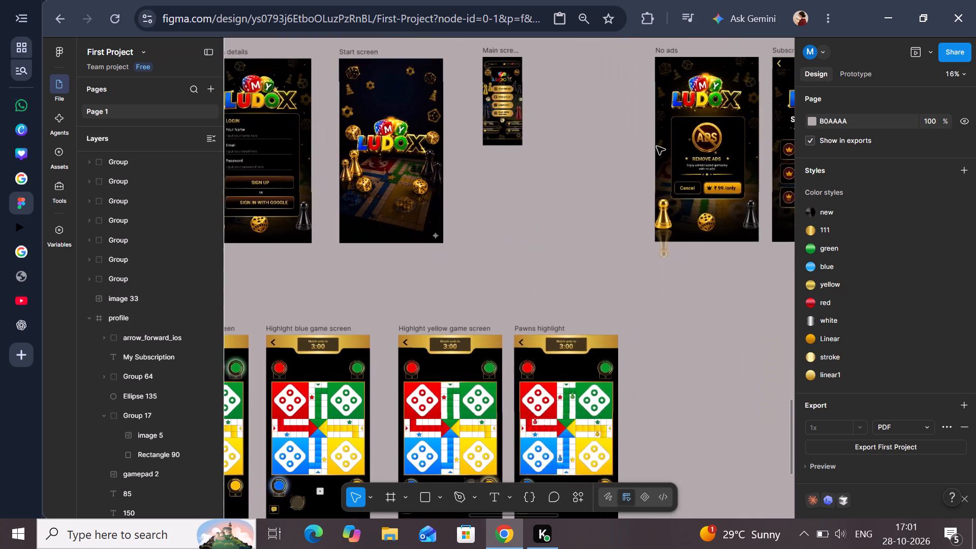
pyautogui.hscroll(-9, 657, 146)
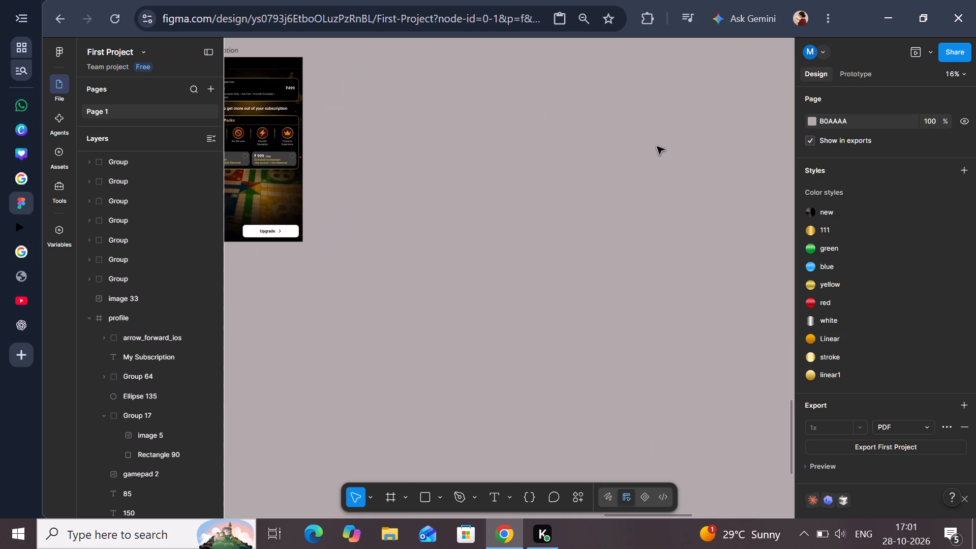
pyautogui.hscroll(-1, 657, 146)
pyautogui.hscroll(3, 657, 146)
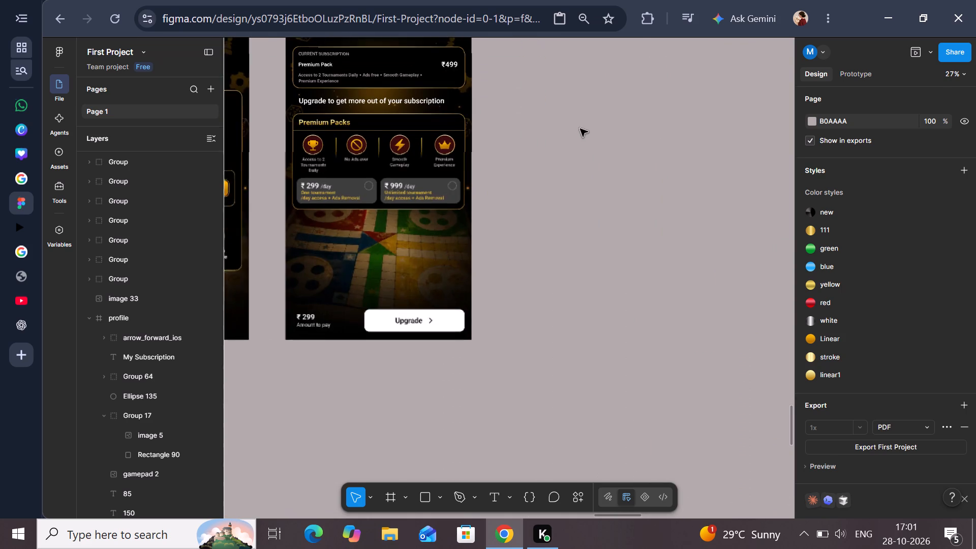
pyautogui.hscroll(2, 582, 128)
pyautogui.scroll(1, 584, 126)
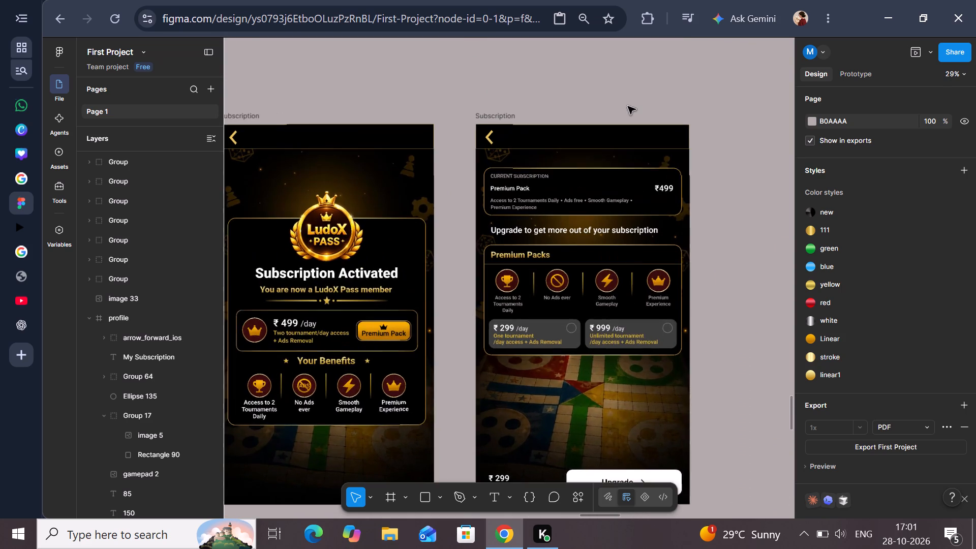
pyautogui.scroll(-1, 629, 105)
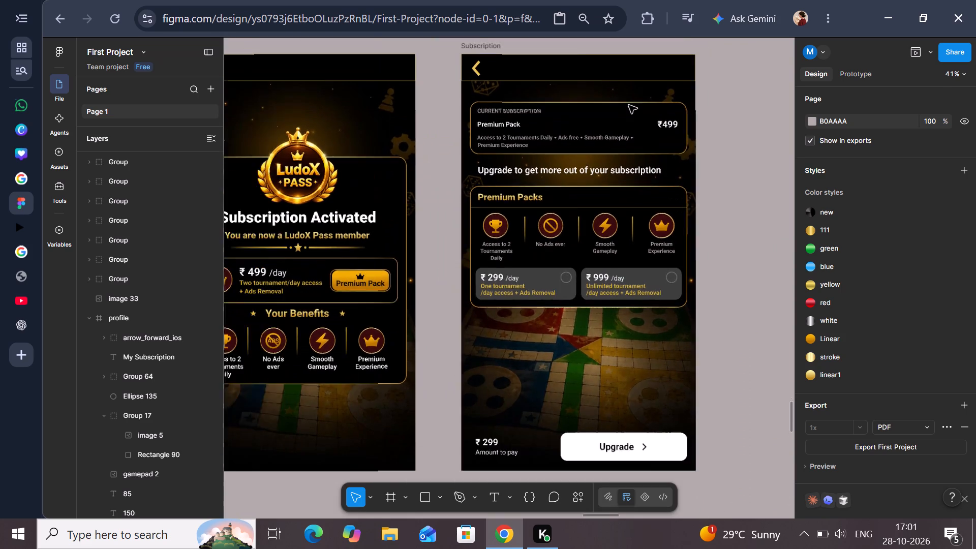
pyautogui.hscroll(3, 629, 105)
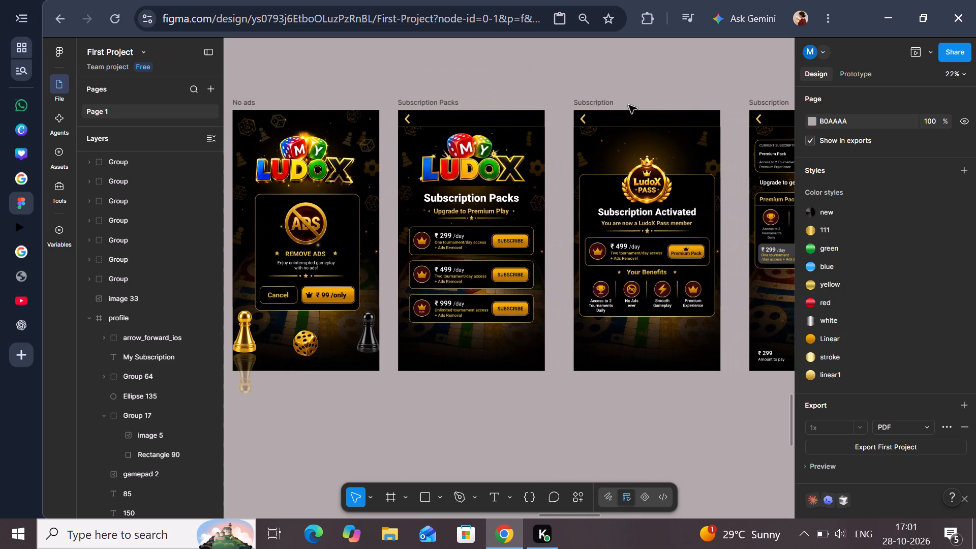
pyautogui.hscroll(2, 629, 105)
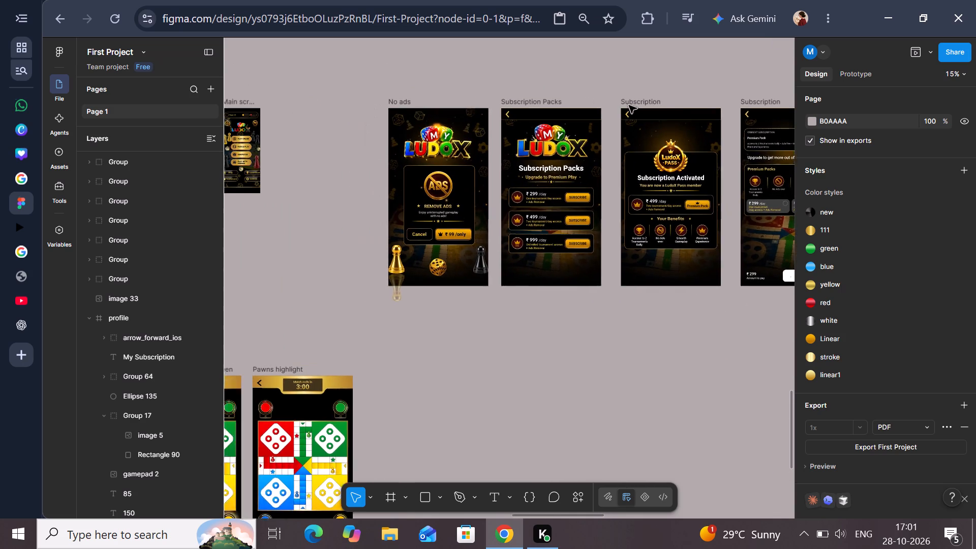
pyautogui.hscroll(1, 629, 105)
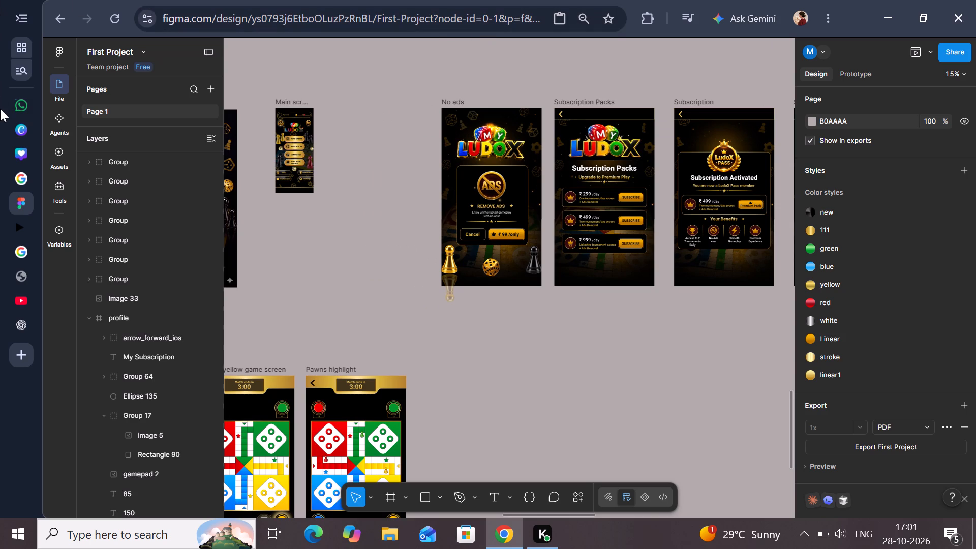
pyautogui.hscroll(8, 0, 109)
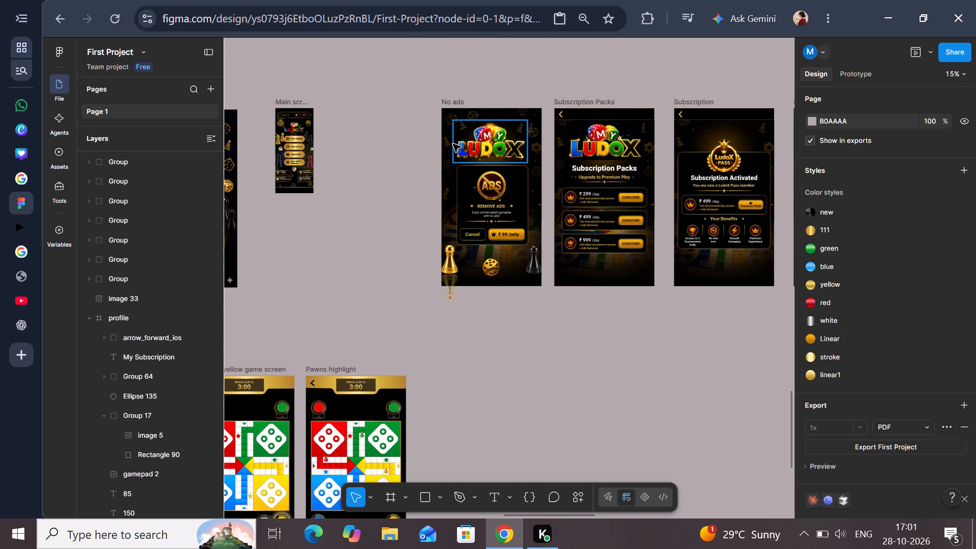
pyautogui.hscroll(17, 453, 144)
pyautogui.hscroll(6, 453, 144)
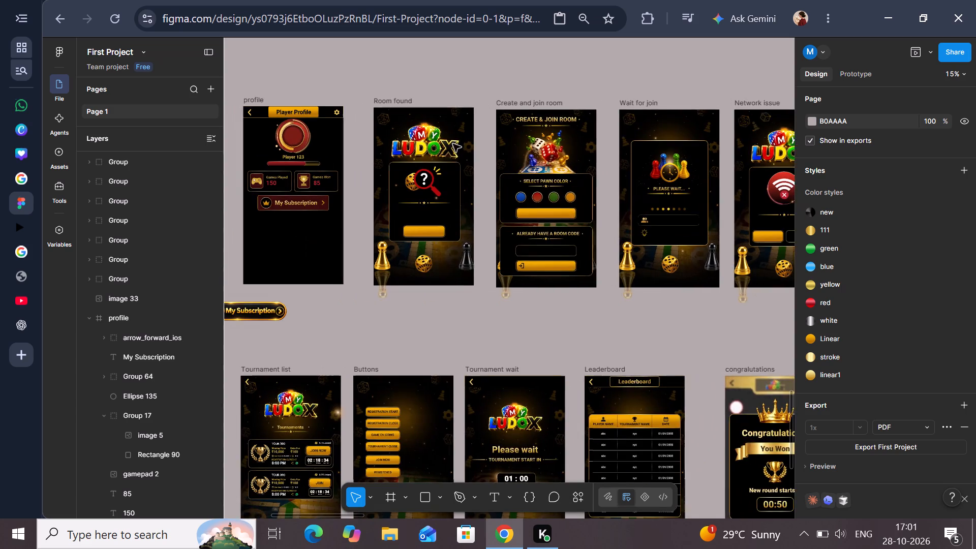
# Review the profile screen again and compare it with the other frames, including the No ads, Subscription Packs and Subscription Activated screens.
pyautogui.hscroll(3, 453, 144)
pyautogui.hscroll(-1, 453, 144)
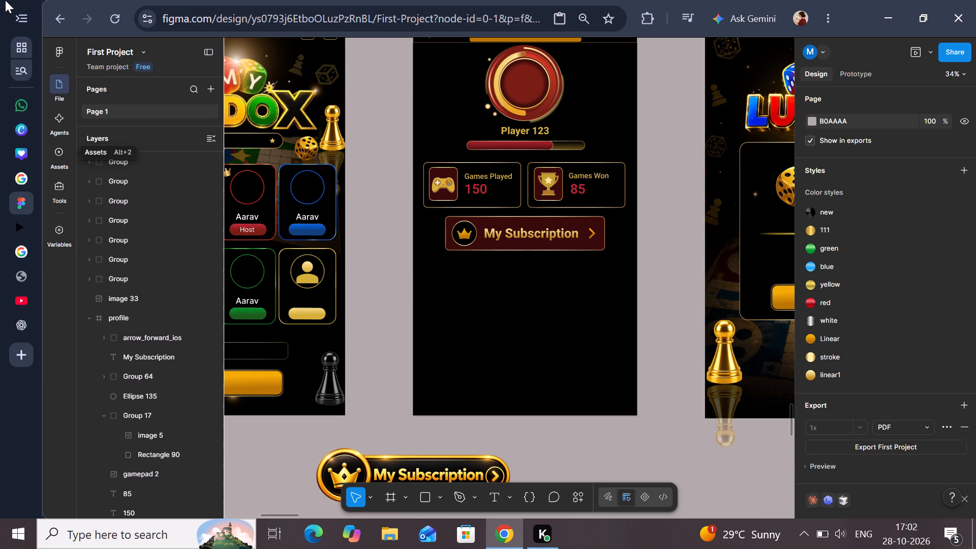
pyautogui.scroll(-3, 5, 0)
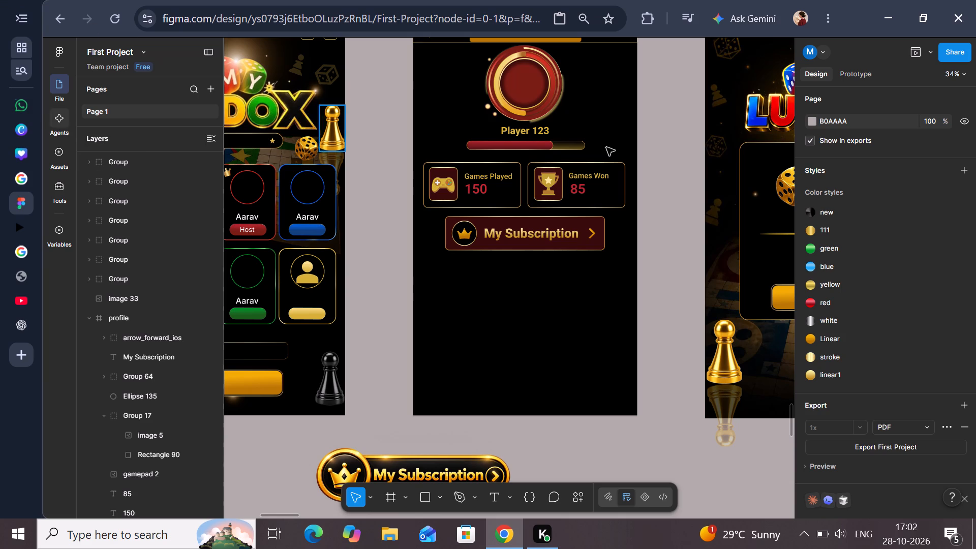
pyautogui.hscroll(-4, 608, 177)
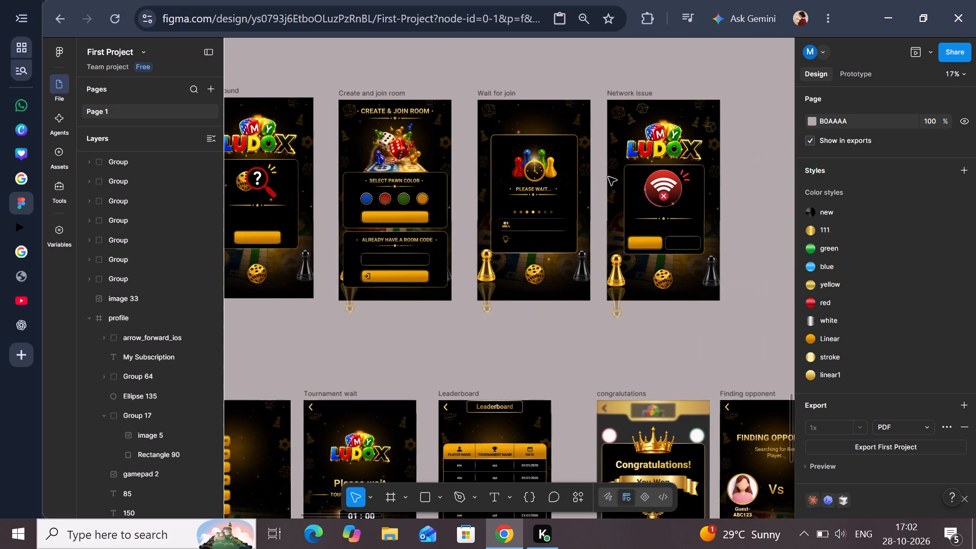
pyautogui.hscroll(-15, 608, 177)
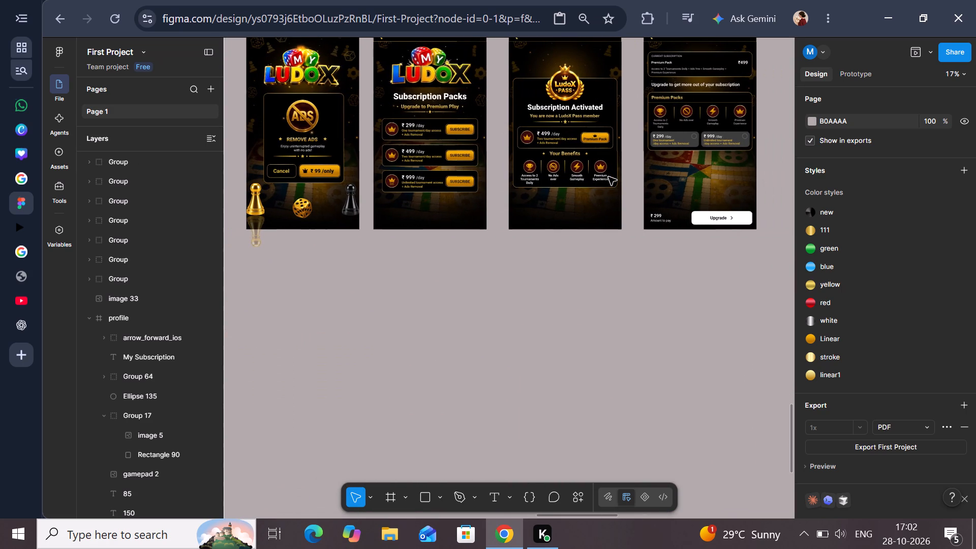